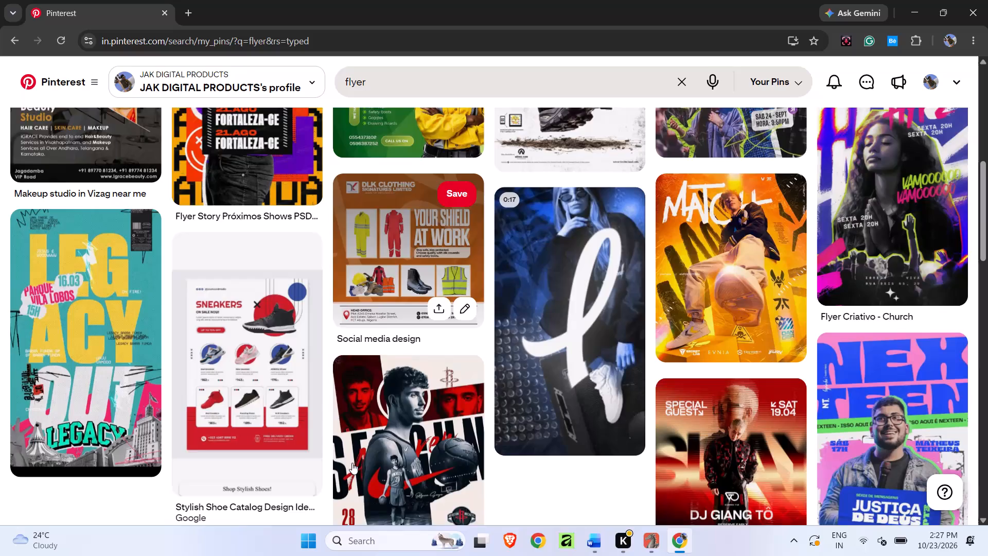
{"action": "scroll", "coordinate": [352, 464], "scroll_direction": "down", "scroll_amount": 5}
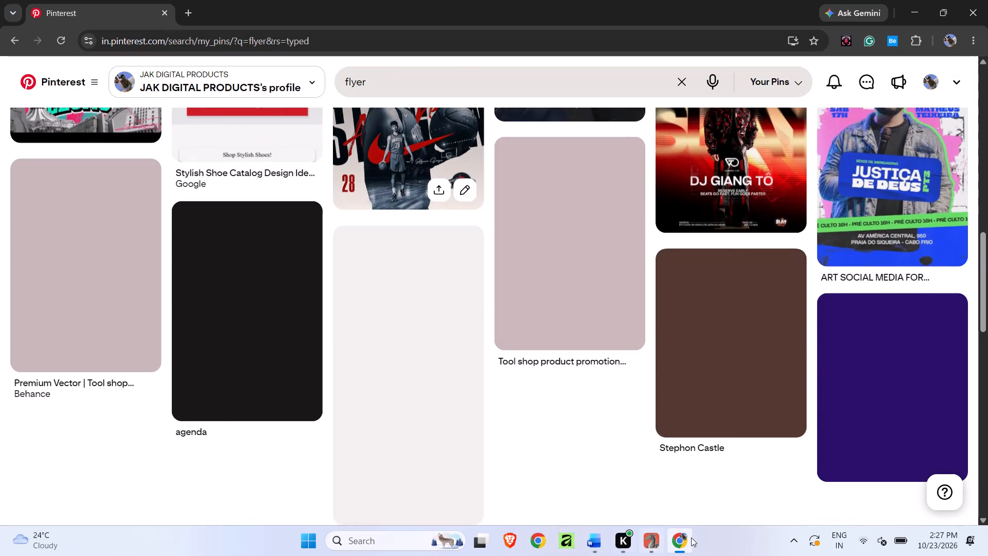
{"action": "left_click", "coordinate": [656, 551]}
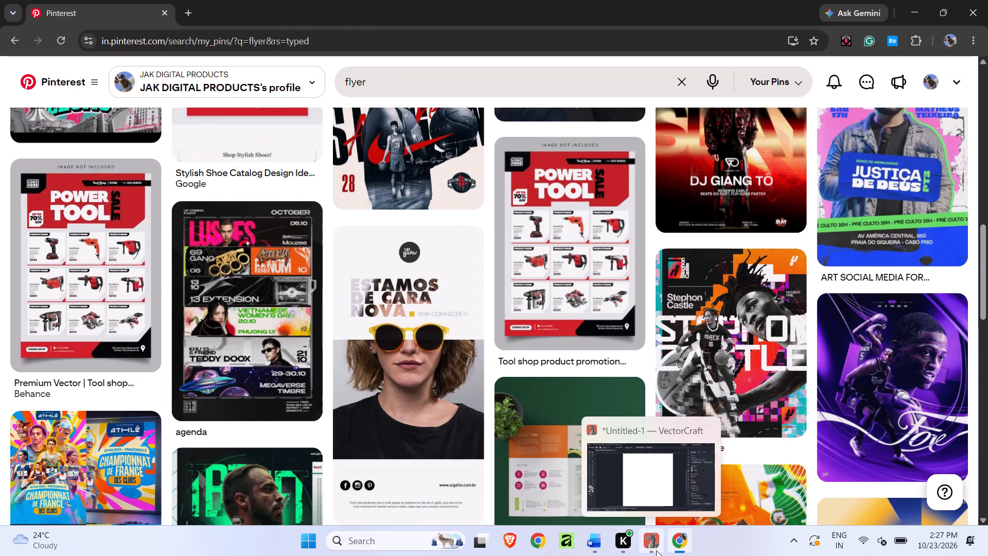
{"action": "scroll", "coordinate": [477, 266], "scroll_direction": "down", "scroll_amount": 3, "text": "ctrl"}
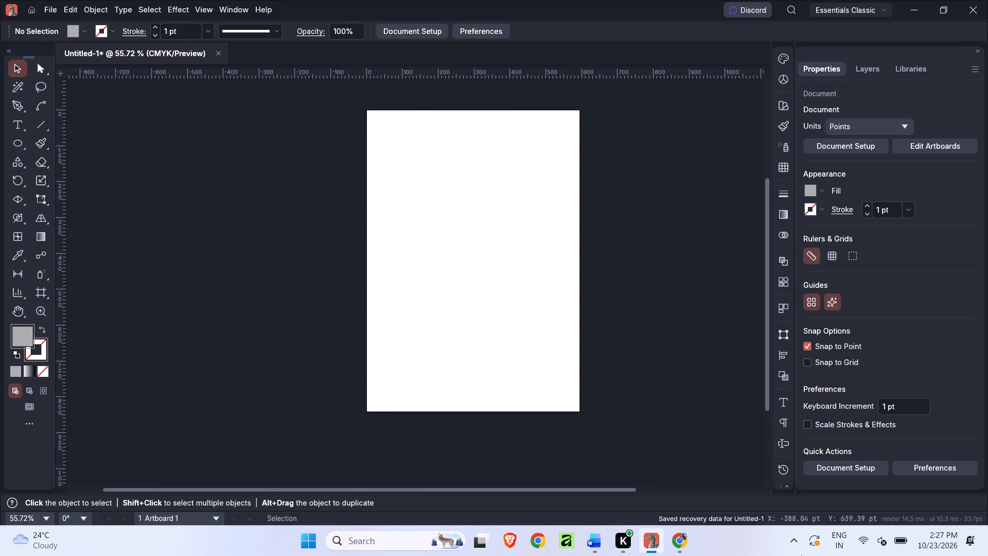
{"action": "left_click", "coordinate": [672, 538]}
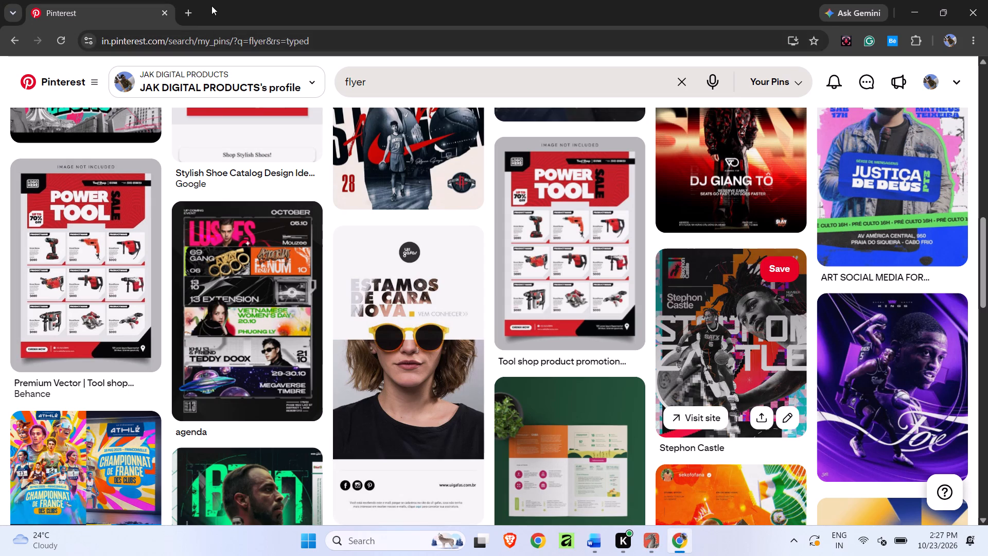
Search Google for "basketball players" in a new browser tab beside the Pinterest flyer results.
{"action": "left_click", "coordinate": [189, 13]}
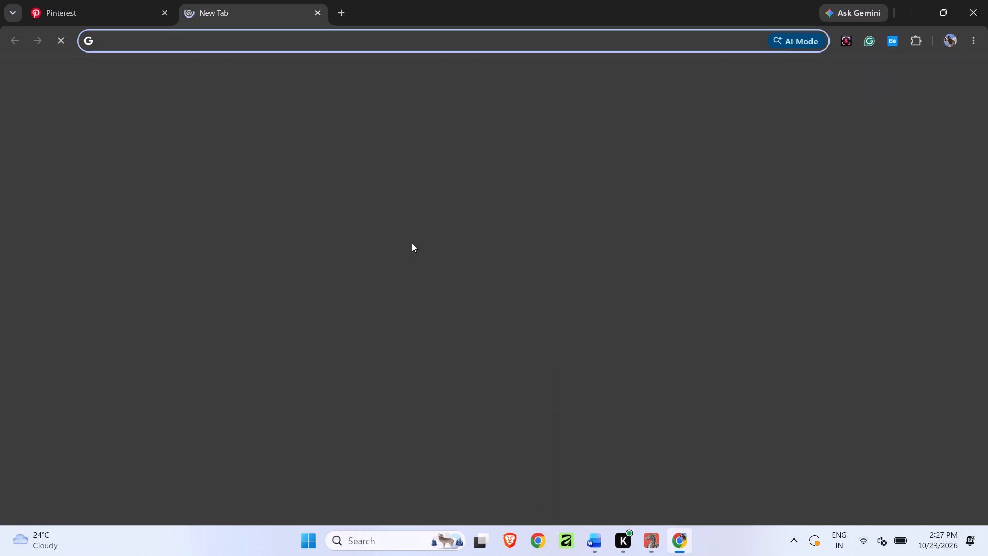
{"action": "left_click", "coordinate": [121, 11]}
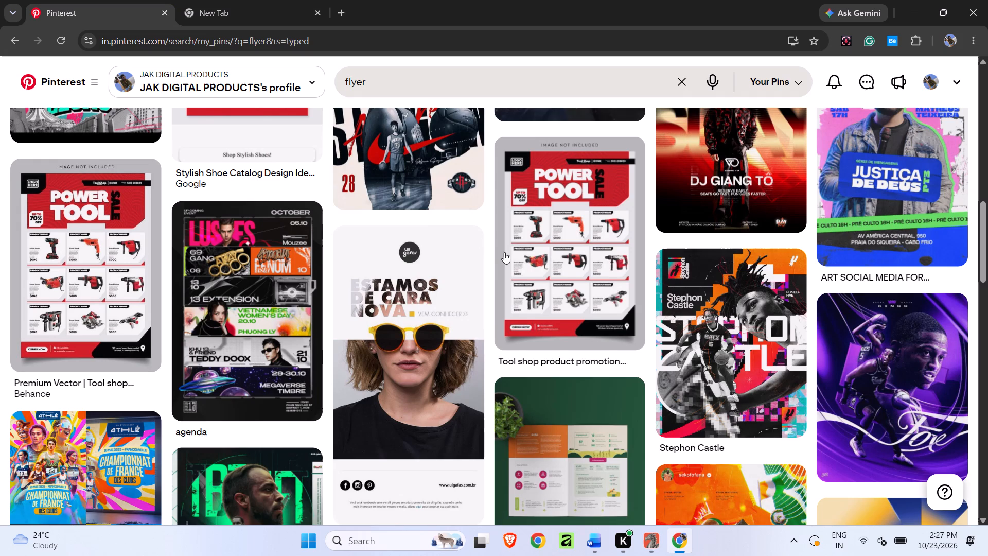
{"action": "scroll", "coordinate": [504, 252], "scroll_direction": "up", "scroll_amount": 2}
{"action": "left_click", "coordinate": [283, 16]}
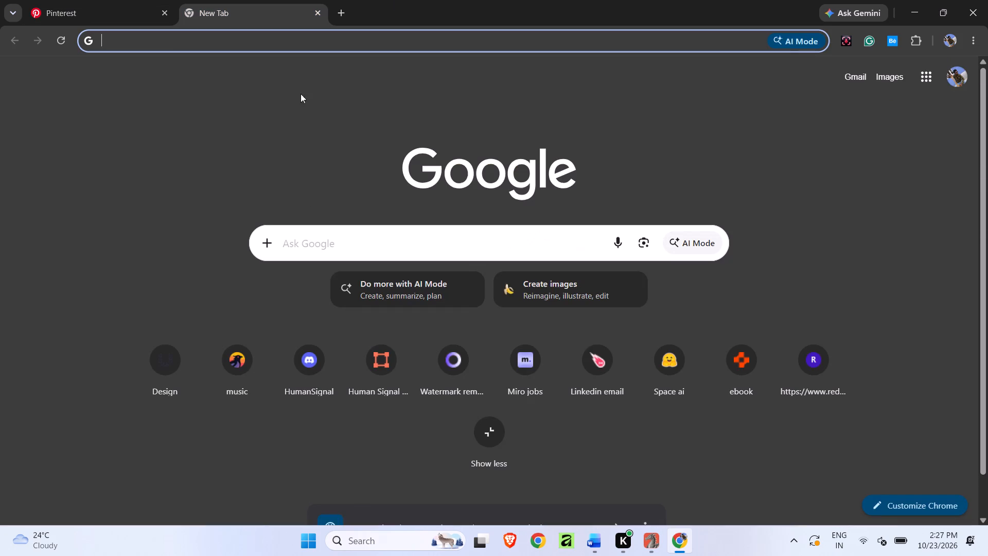
{"action": "left_click", "coordinate": [344, 242]}
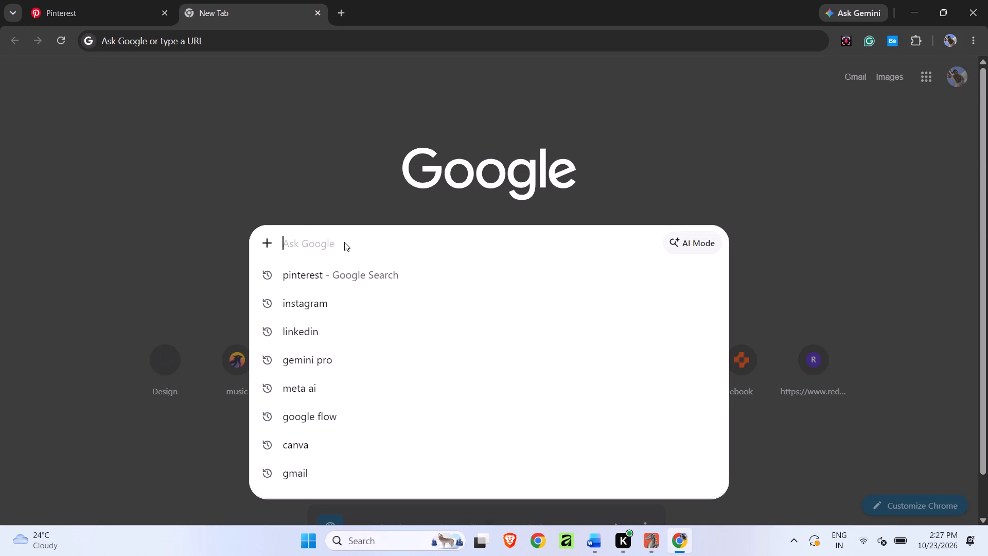
{"action": "type", "text": "basket"}
{"action": "type", "text": "ball players"}
{"action": "key", "text": "Return"}
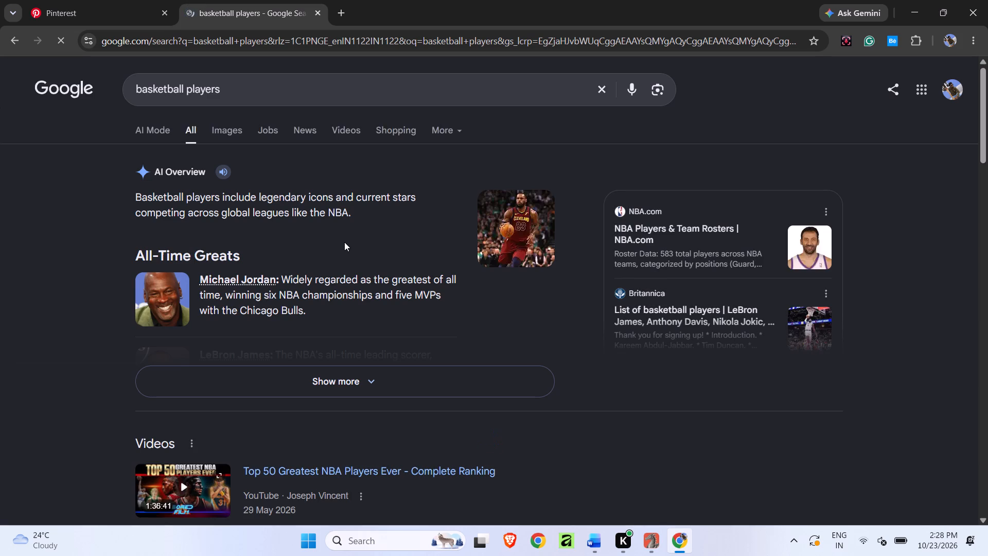
Launch PhotoCraft and create a blank A4 portrait document at 300 ppi in RGB with a white background.
{"action": "left_click", "coordinate": [313, 540]}
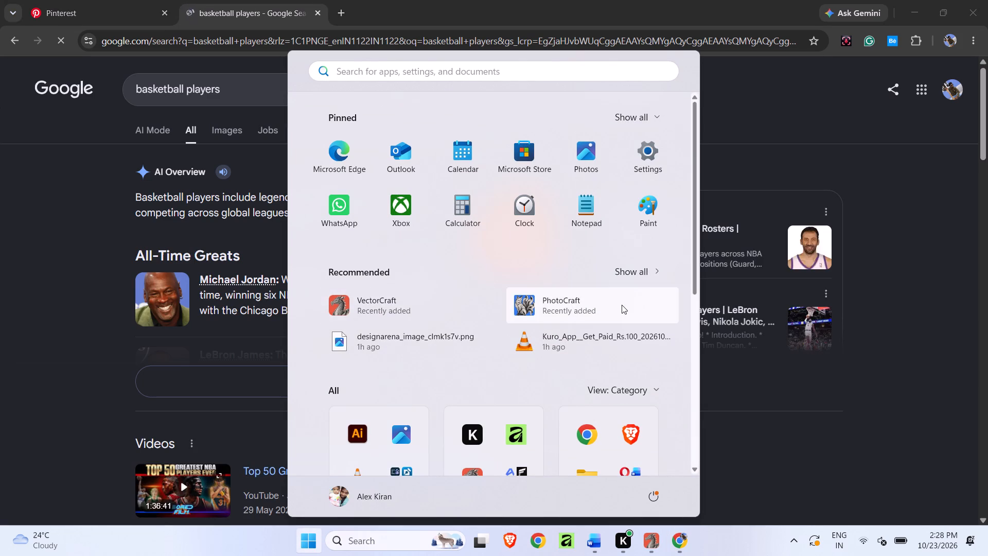
{"action": "left_click", "coordinate": [622, 305]}
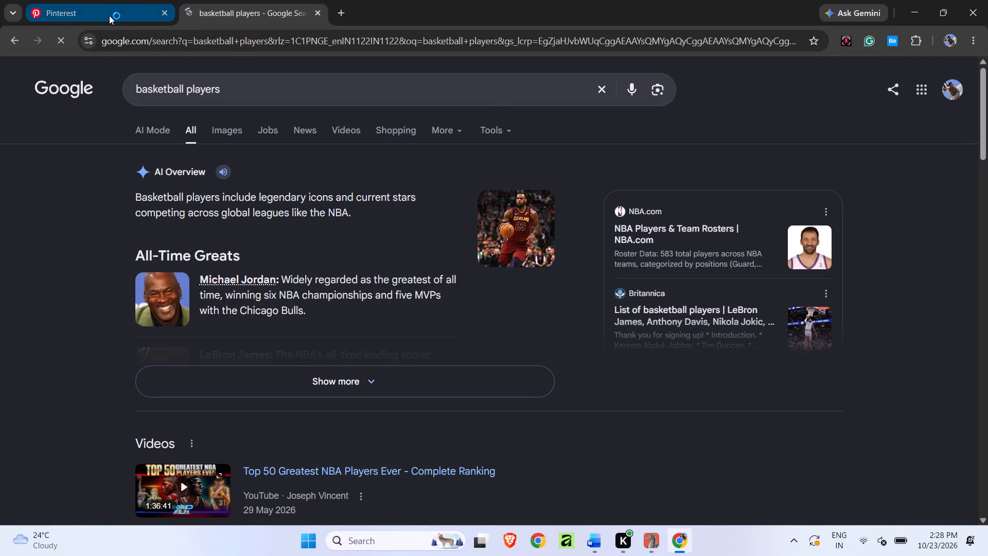
{"action": "left_click", "coordinate": [109, 14]}
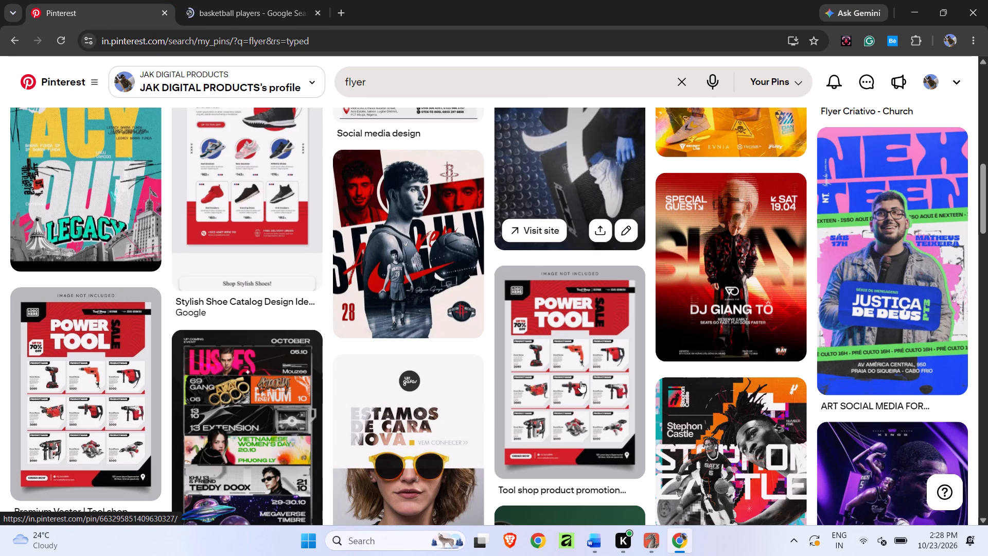
{"action": "scroll", "coordinate": [580, 381], "scroll_direction": "up", "scroll_amount": 2}
{"action": "left_click", "coordinate": [249, 12]}
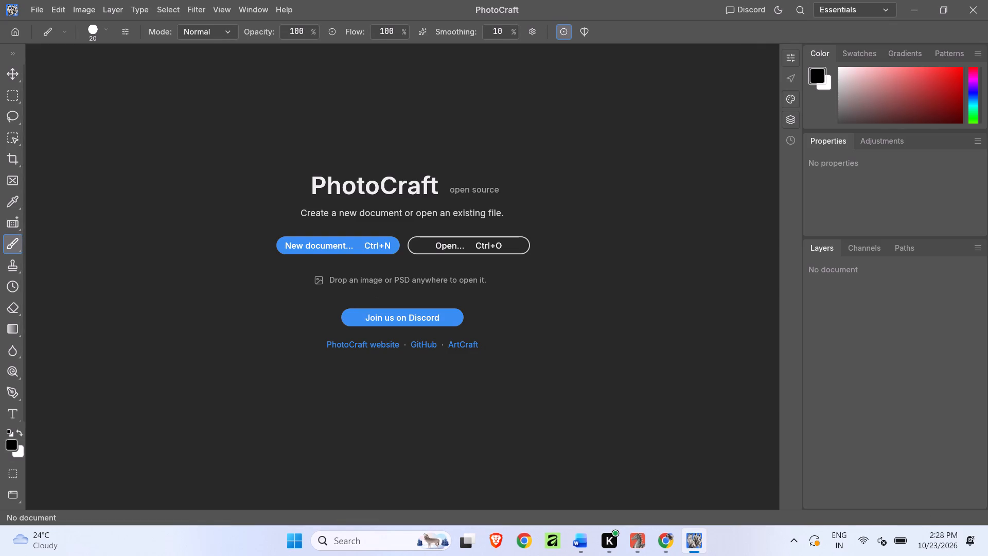
{"action": "left_click", "coordinate": [351, 246]}
{"action": "left_click", "coordinate": [306, 228]}
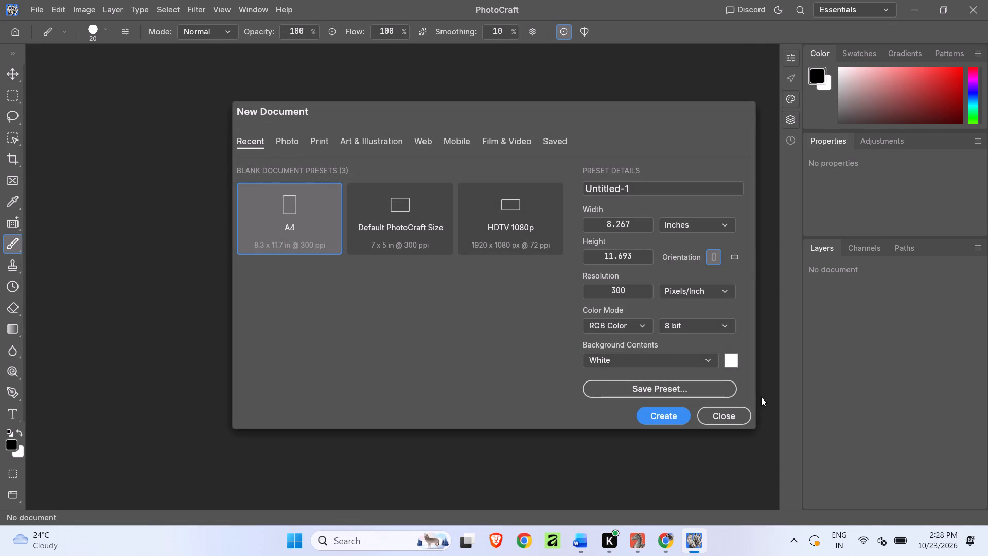
{"action": "left_click", "coordinate": [676, 416]}
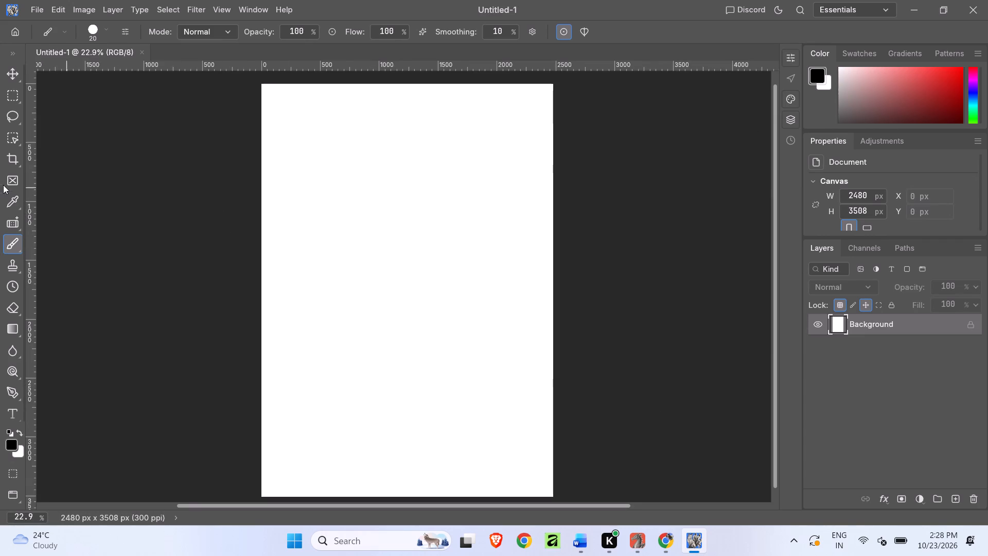
Return to Chrome and look through the Google image results for basketball players.
{"action": "key", "text": "alt+Tab"}
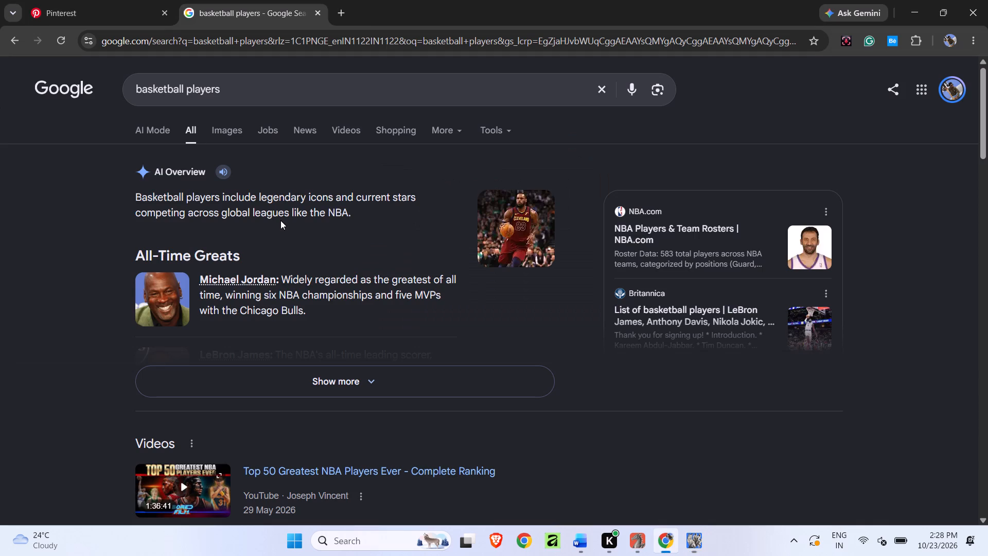
{"action": "key", "text": "alt+Tab"}
{"action": "key", "text": "alt+Tab"}
{"action": "left_click", "coordinate": [218, 280]}
{"action": "left_click", "coordinate": [157, 296]}
{"action": "left_click", "coordinate": [224, 132]}
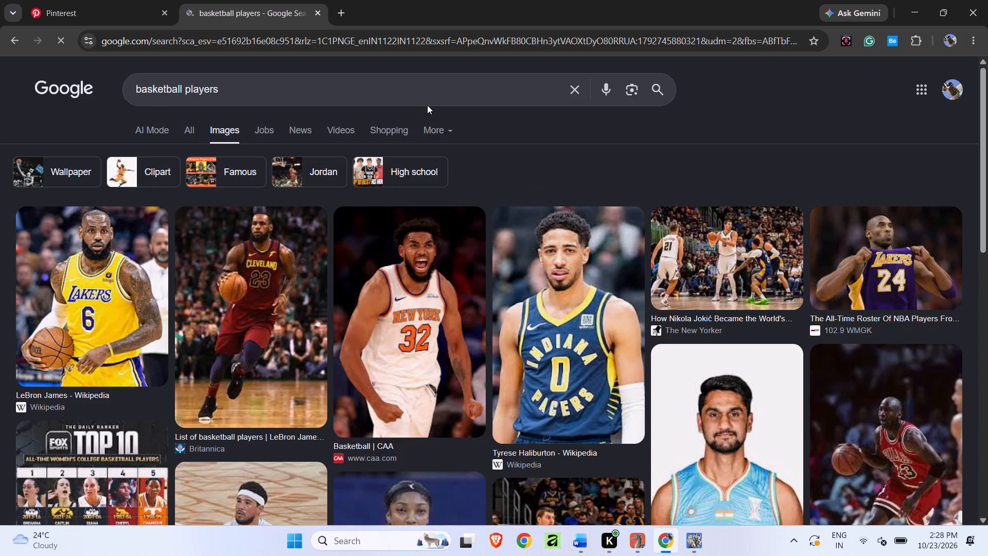
{"action": "left_click", "coordinate": [608, 327]}
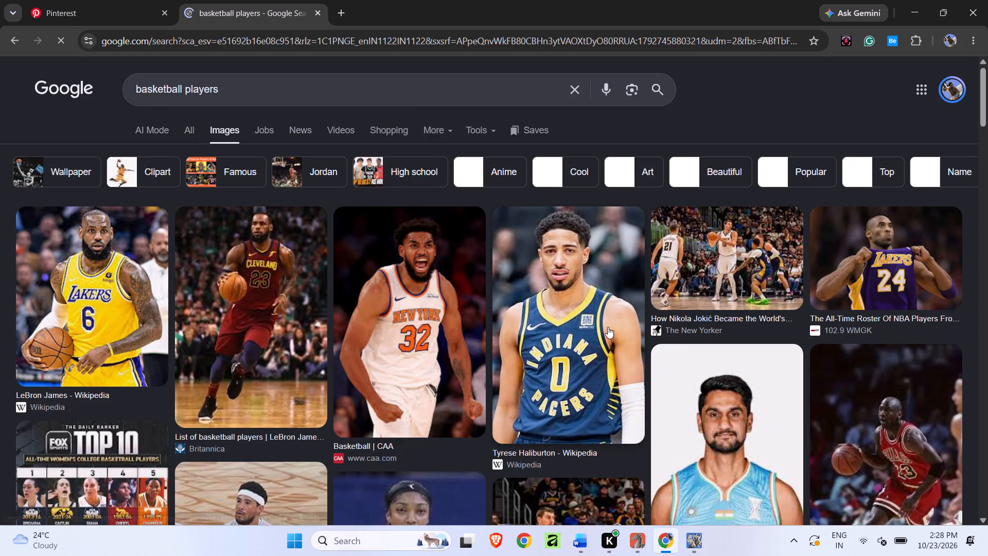
{"action": "left_click", "coordinate": [584, 269]}
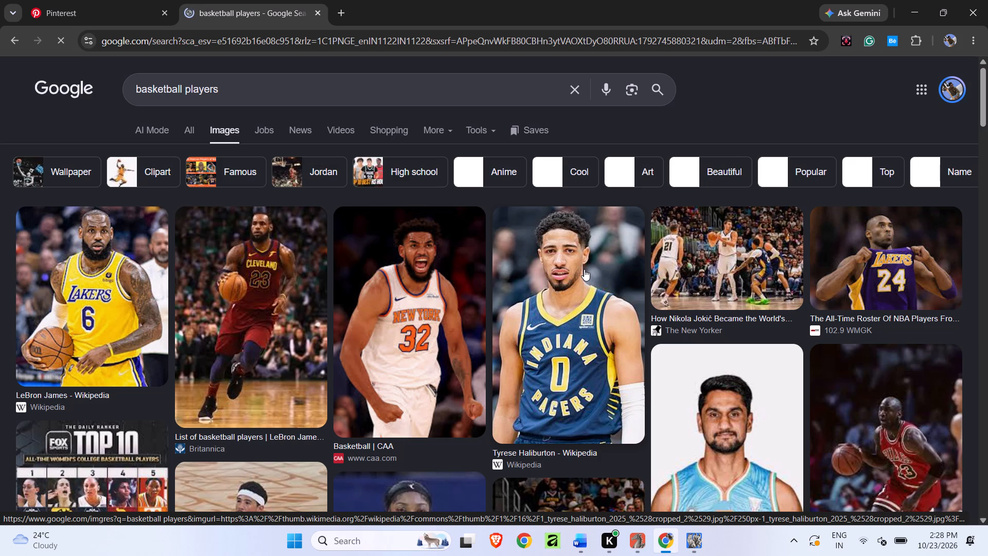
Examine the saved flyer pins on Pinterest, play the "F&B Flyer Motion" pin and browse its related designs.
{"action": "left_click", "coordinate": [105, 16]}
{"action": "scroll", "coordinate": [442, 231], "scroll_direction": "up", "scroll_amount": 4}
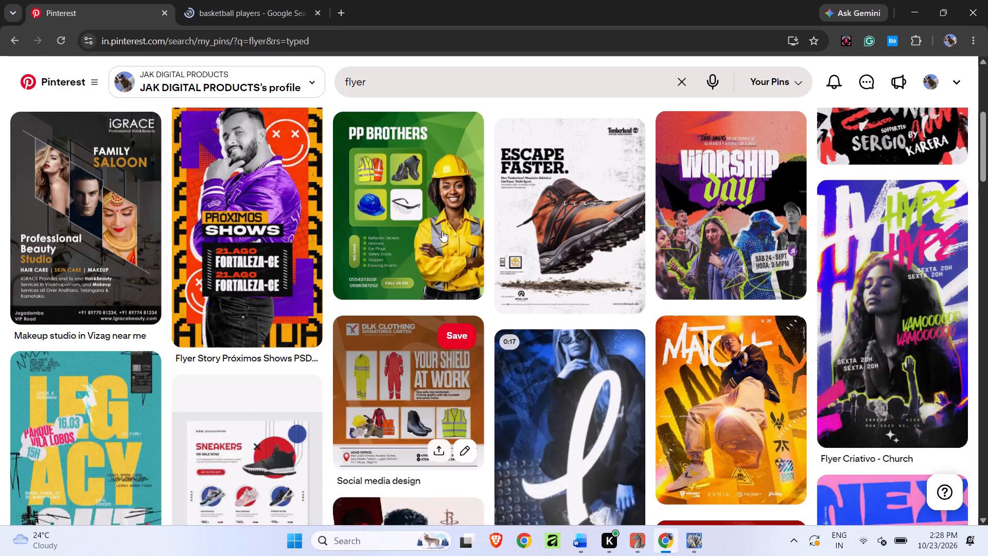
{"action": "scroll", "coordinate": [442, 231], "scroll_direction": "up", "scroll_amount": 4}
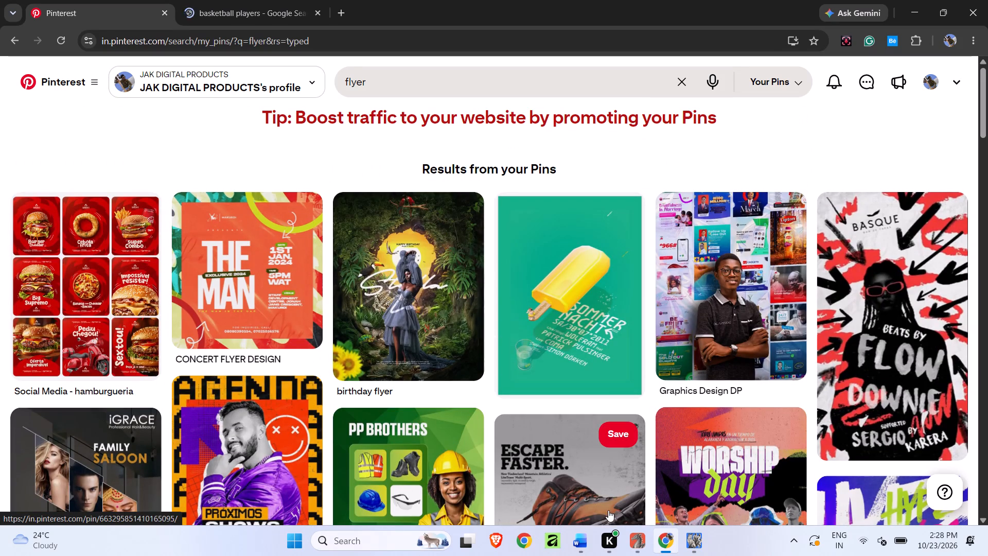
{"action": "left_click", "coordinate": [927, 362]}
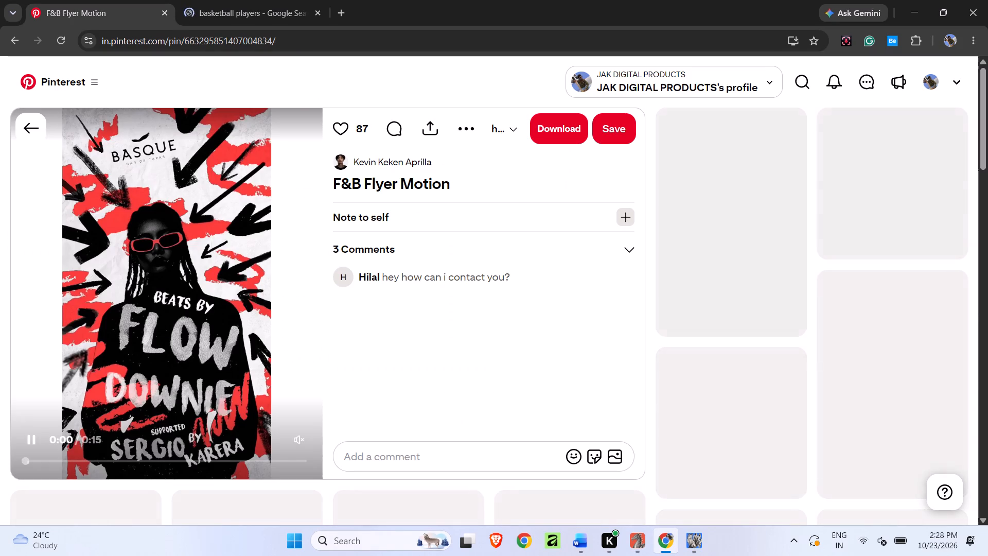
{"action": "left_click", "coordinate": [33, 442]}
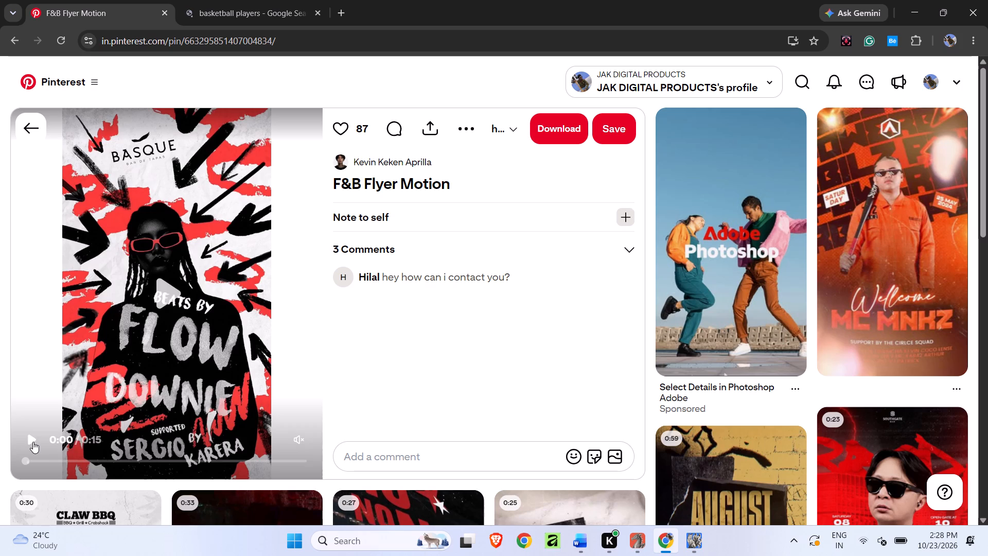
{"action": "left_click", "coordinate": [33, 442]}
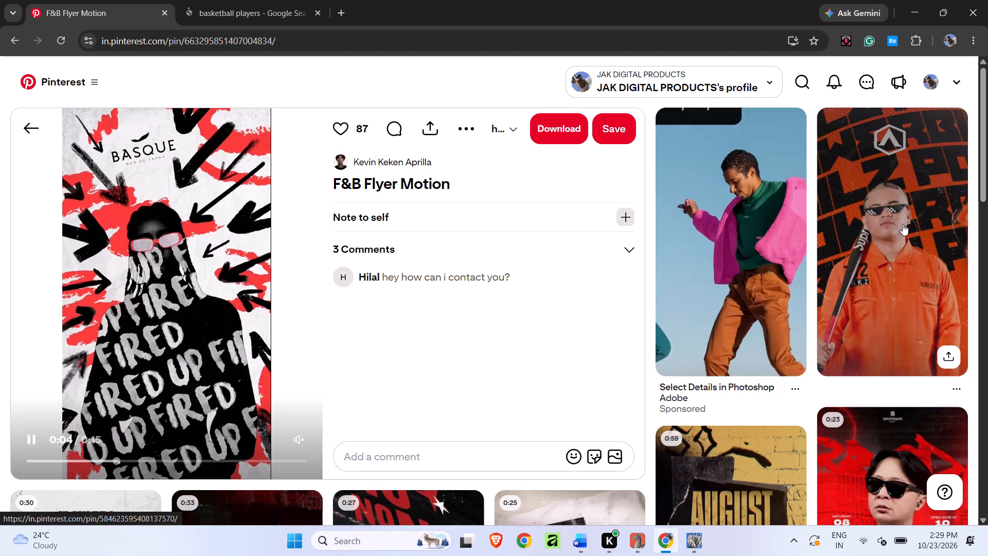
{"action": "scroll", "coordinate": [686, 266], "scroll_direction": "down", "scroll_amount": 9}
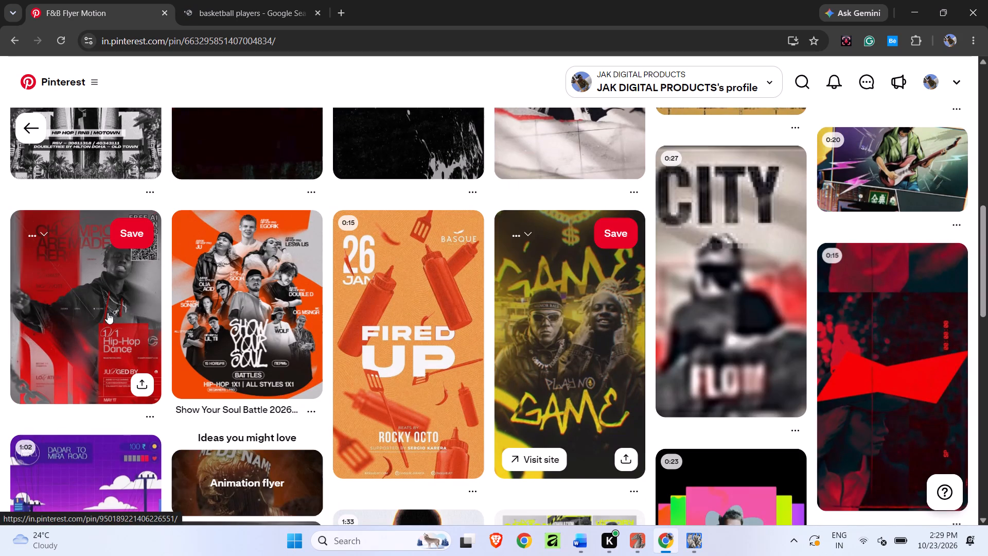
In PhotoCraft, fill a rectangular selection about 797 × 1614 px with black on a new layer, around the middle of the page, and deselect.
{"action": "left_click", "coordinate": [692, 538]}
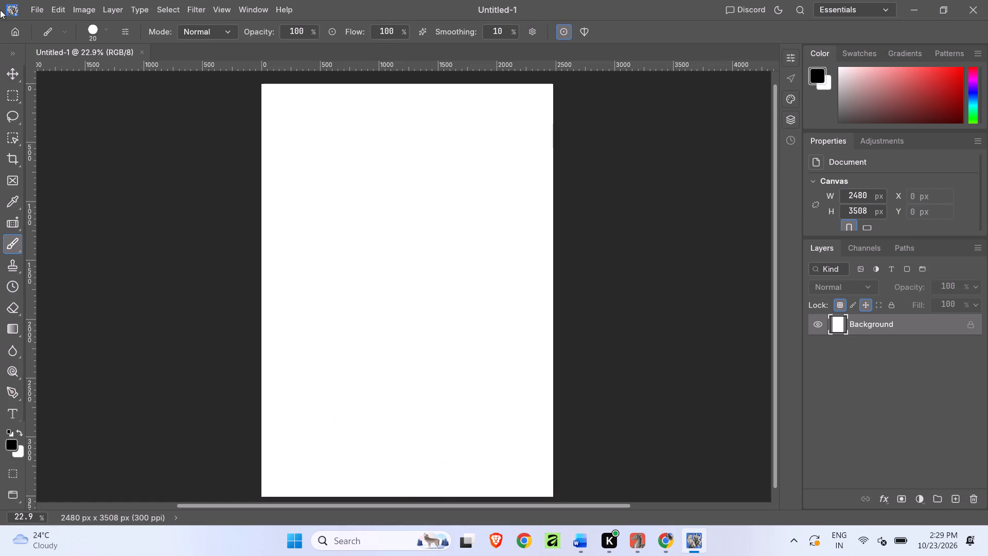
{"action": "left_click", "coordinate": [14, 95]}
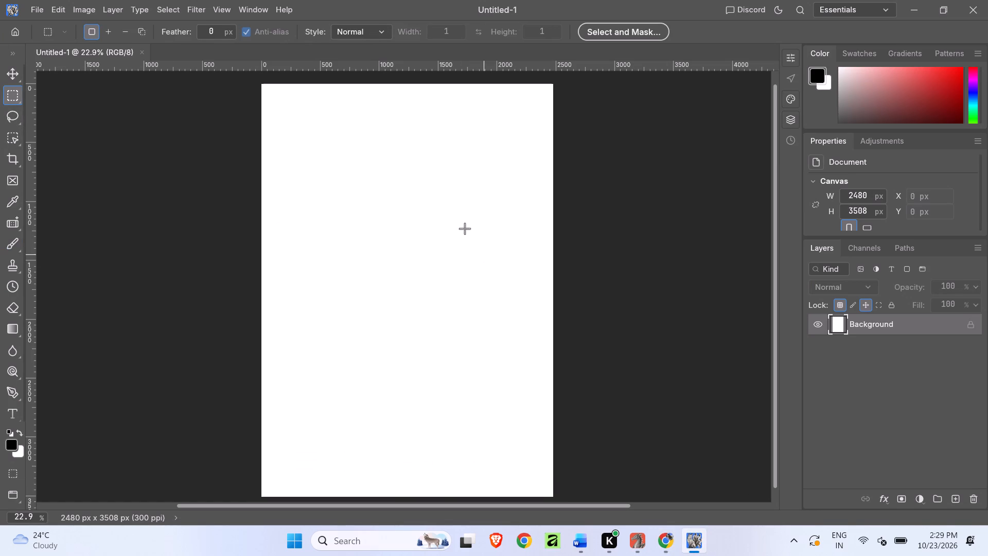
{"action": "left_click_drag", "start_coordinate": [351, 194], "coordinate": [443, 384]}
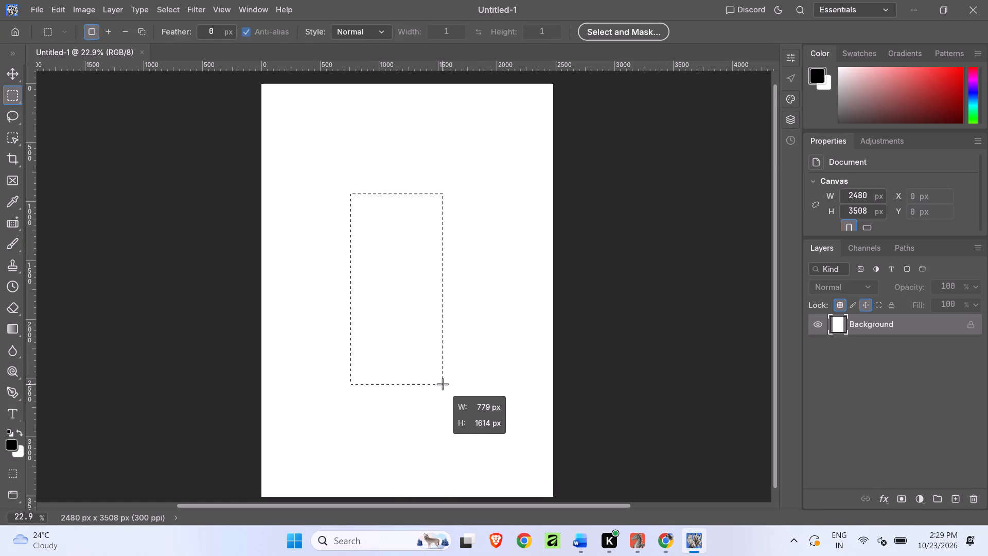
{"action": "left_click_drag", "start_coordinate": [443, 384], "coordinate": [445, 384]}
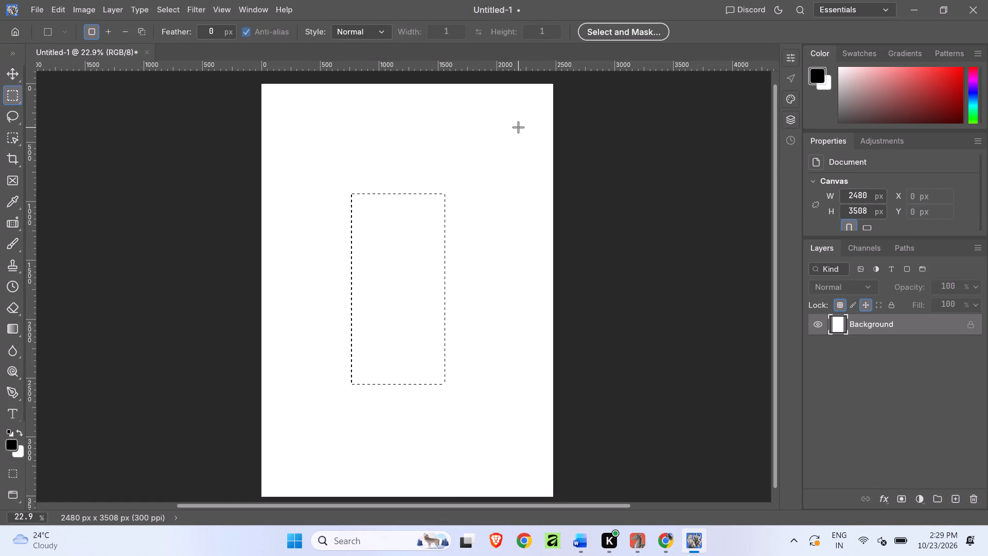
{"action": "key", "text": "ctrl+shift+n"}
{"action": "key", "text": "Return"}
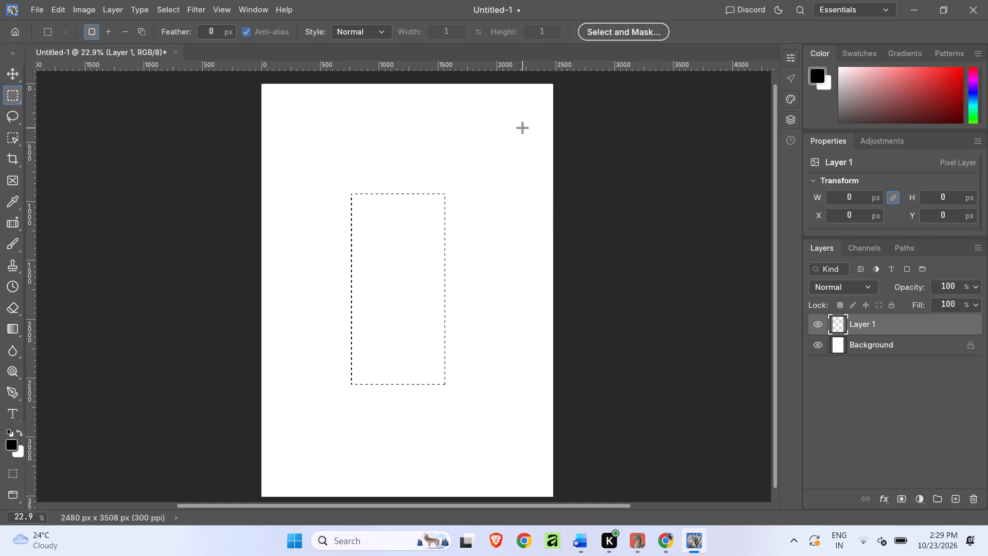
{"action": "key", "text": "alt+Delete"}
{"action": "key", "text": "ctrl+d"}
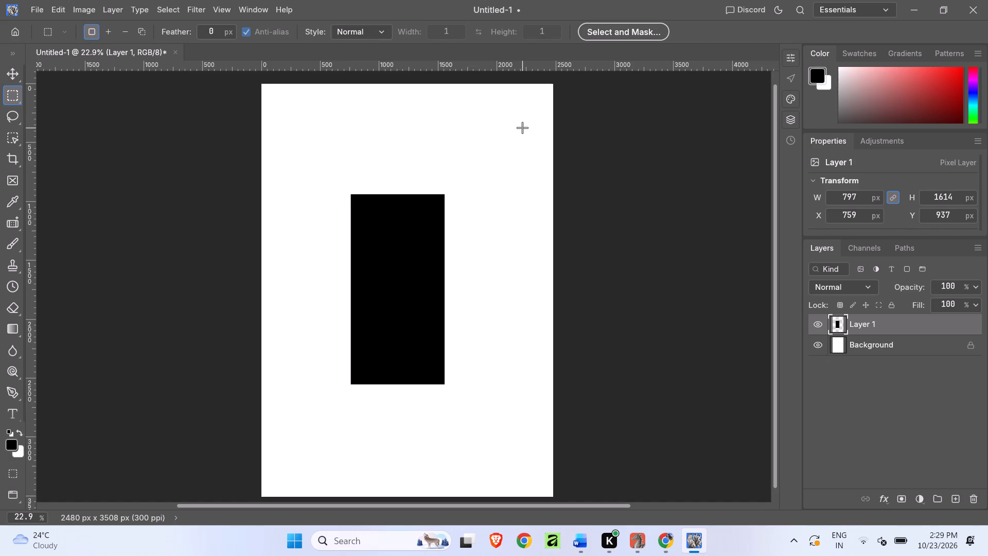
Move the black rectangle to the centre of the page, with X about 842 px and Y about 947 px.
{"action": "left_click", "coordinate": [12, 66]}
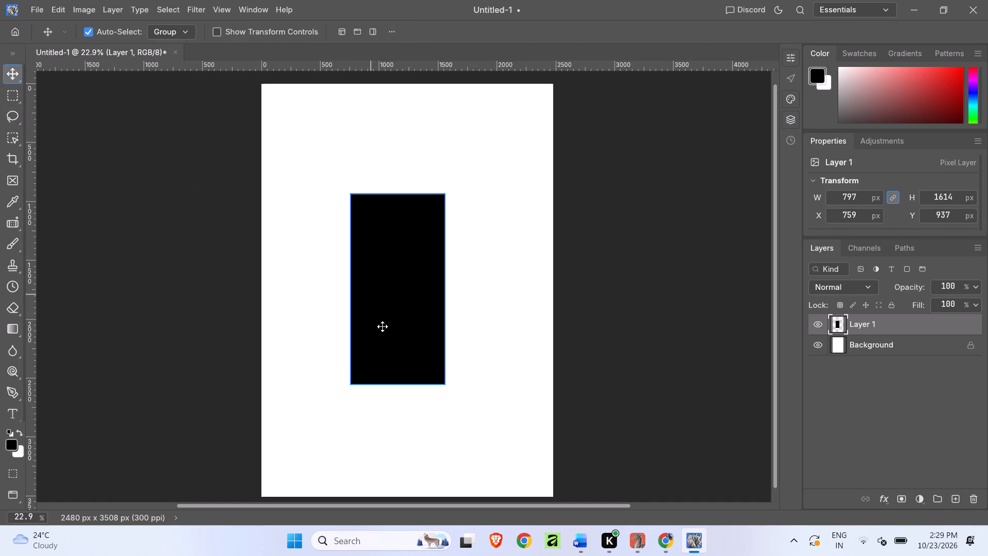
{"action": "left_click_drag", "start_coordinate": [407, 307], "coordinate": [412, 313]}
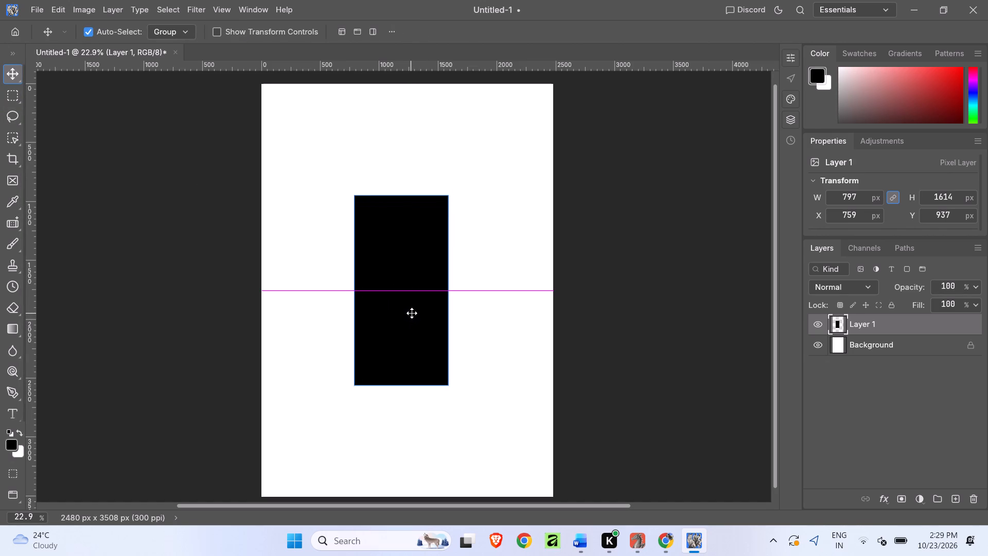
{"action": "left_click_drag", "start_coordinate": [412, 313], "coordinate": [413, 313]}
{"action": "left_click", "coordinate": [122, 177]}
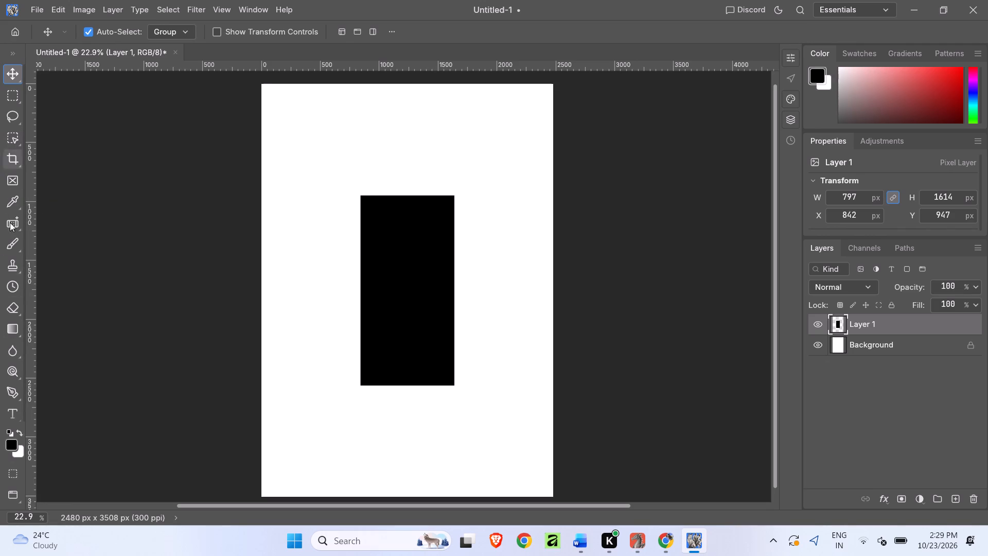
Add a text layer reading "TOOL" above the black rectangle, in Inter Thin at 48 pt.
{"action": "key", "text": "t"}
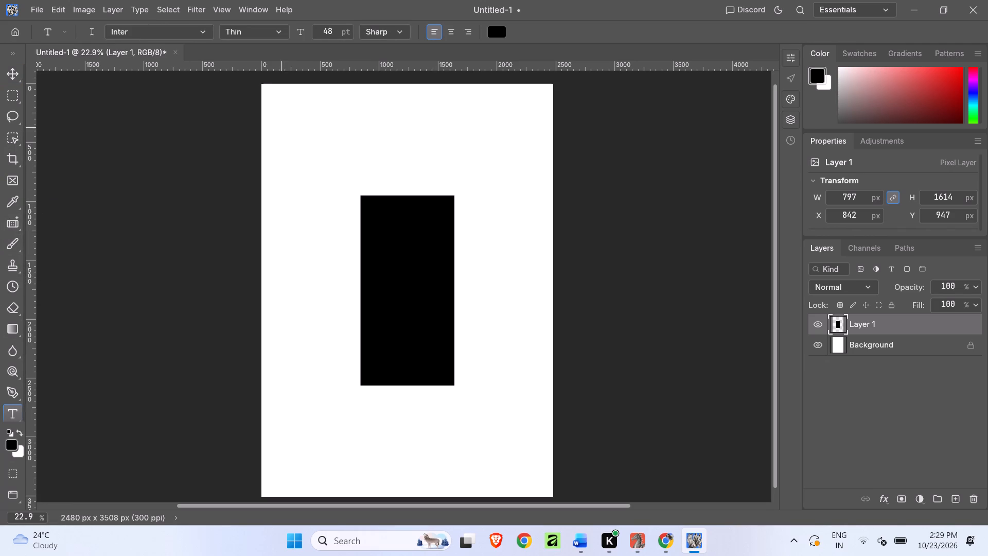
{"action": "left_click", "coordinate": [311, 163]}
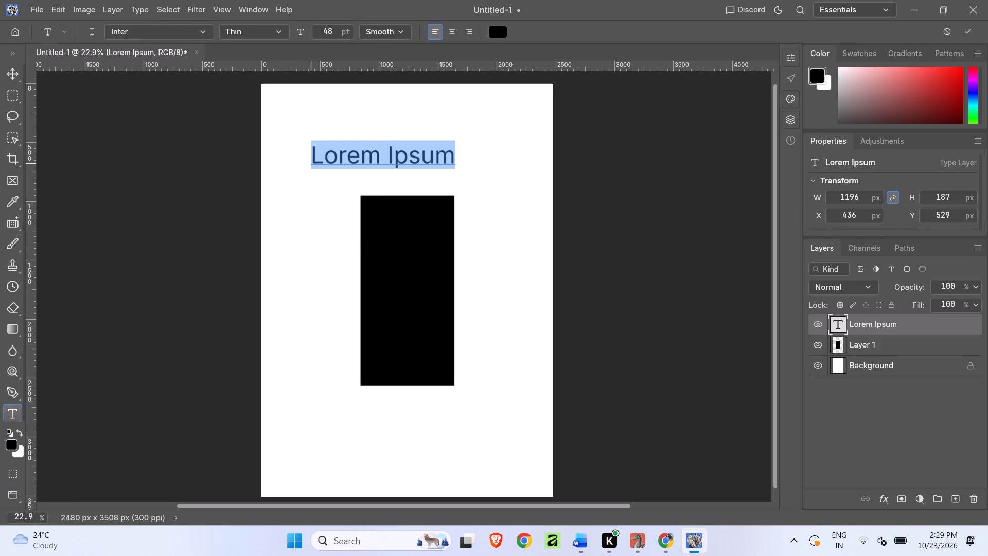
{"action": "key", "text": "shift+t"}
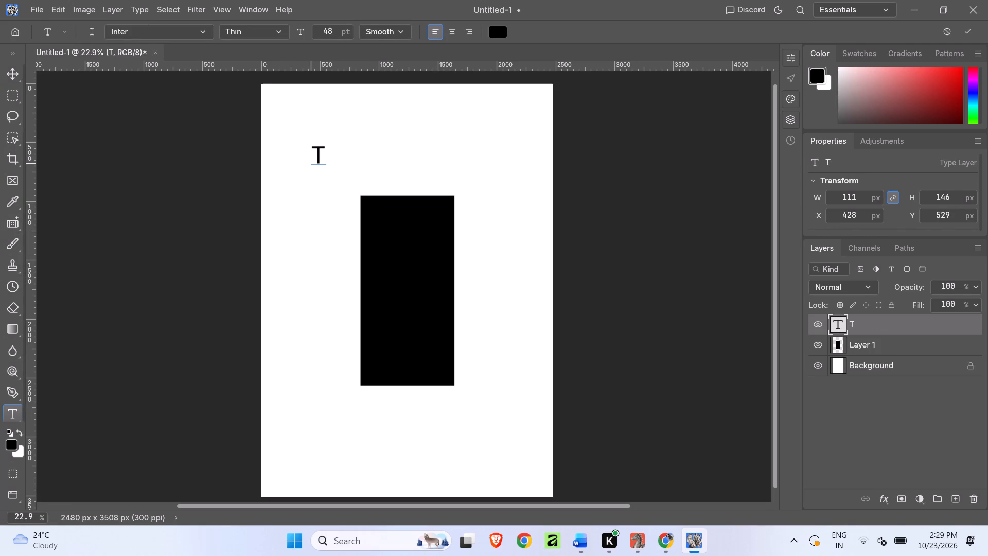
{"action": "type", "text": "OOL"}
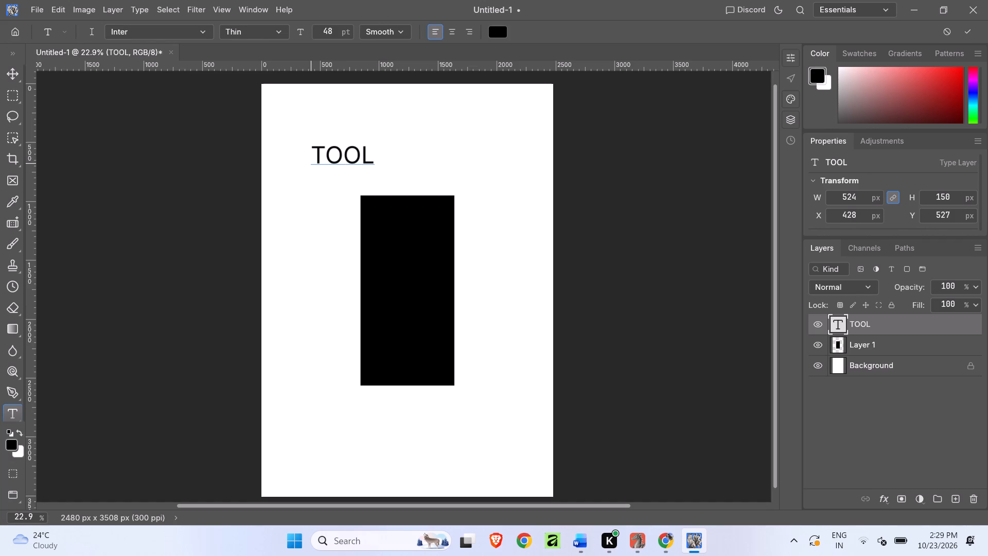
{"action": "key", "text": "ctrl+a"}
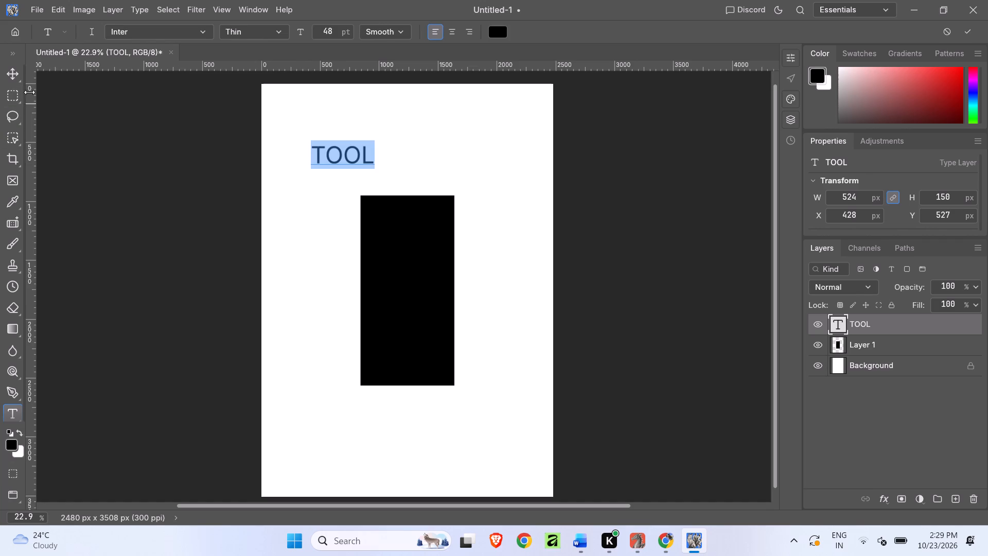
{"action": "left_click", "coordinate": [13, 70]}
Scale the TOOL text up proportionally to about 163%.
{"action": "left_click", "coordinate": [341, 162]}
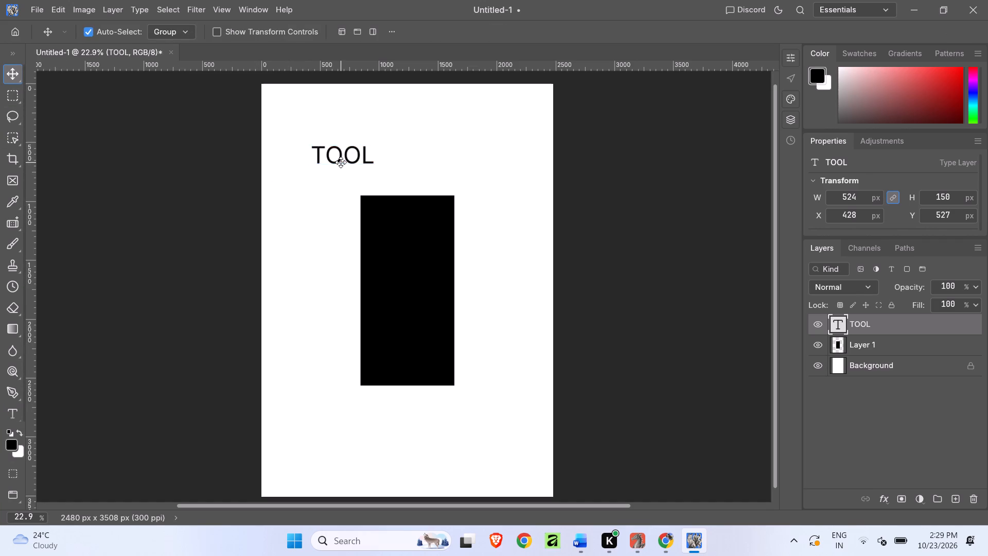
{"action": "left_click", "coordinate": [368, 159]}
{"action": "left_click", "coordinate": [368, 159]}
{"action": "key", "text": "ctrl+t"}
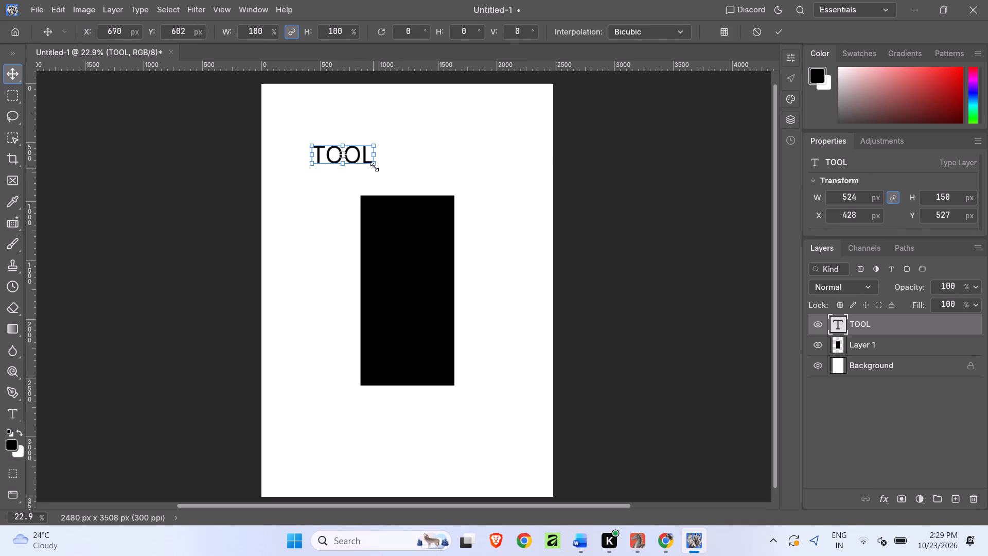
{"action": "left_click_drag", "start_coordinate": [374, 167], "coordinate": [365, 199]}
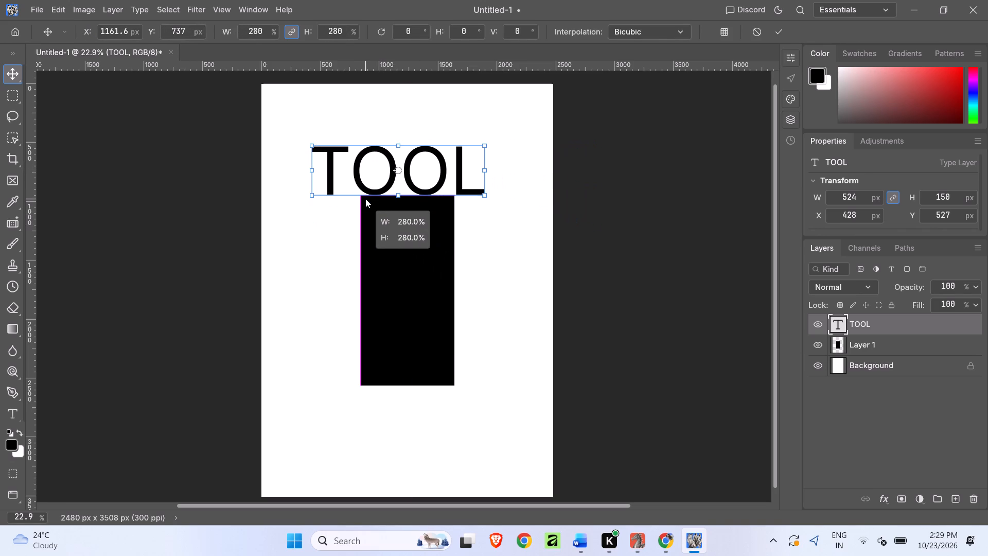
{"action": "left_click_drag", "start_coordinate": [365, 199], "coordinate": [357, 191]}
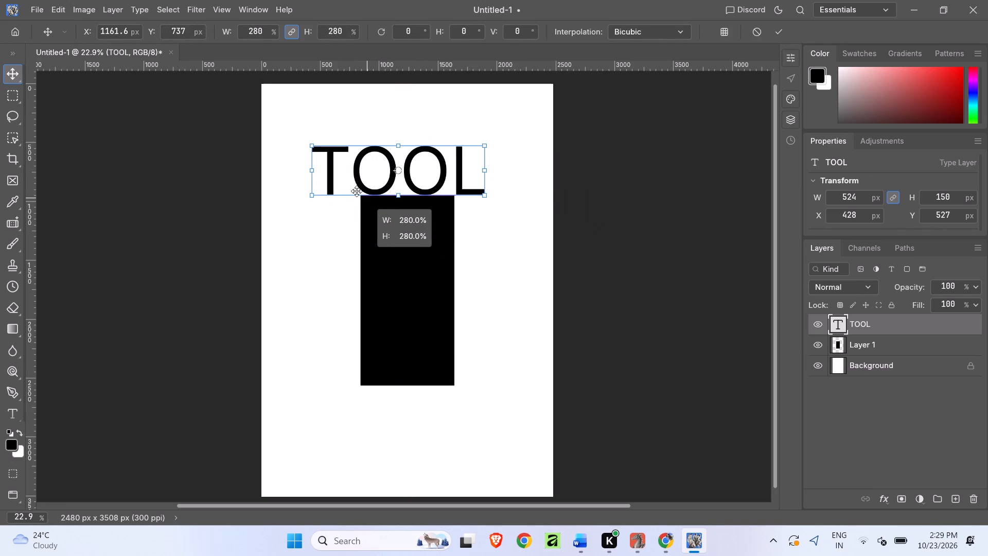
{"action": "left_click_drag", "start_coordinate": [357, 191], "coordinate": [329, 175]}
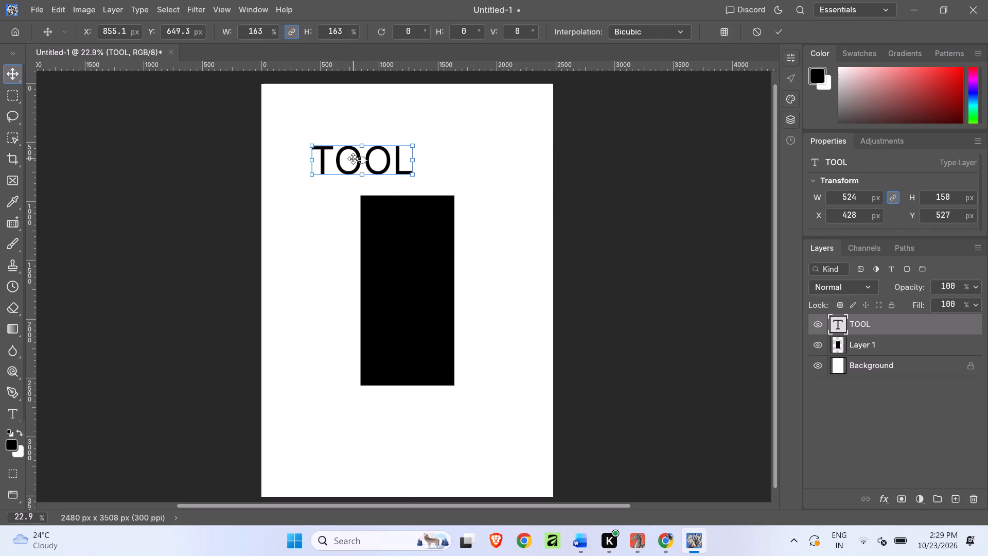
Replace the TOOL text with "PLAYERS".
{"action": "double_click", "coordinate": [354, 158]}
{"action": "double_click", "coordinate": [354, 158]}
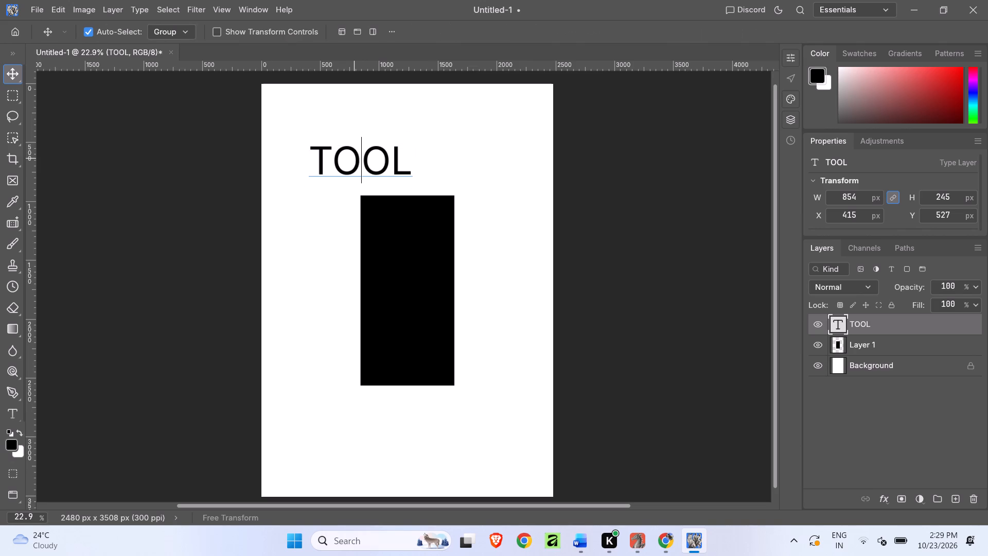
{"action": "key", "text": "ctrl+a"}
{"action": "type", "text": "Ply"}
{"action": "key", "text": "BackSpace"}
{"action": "key", "text": "BackSpace"}
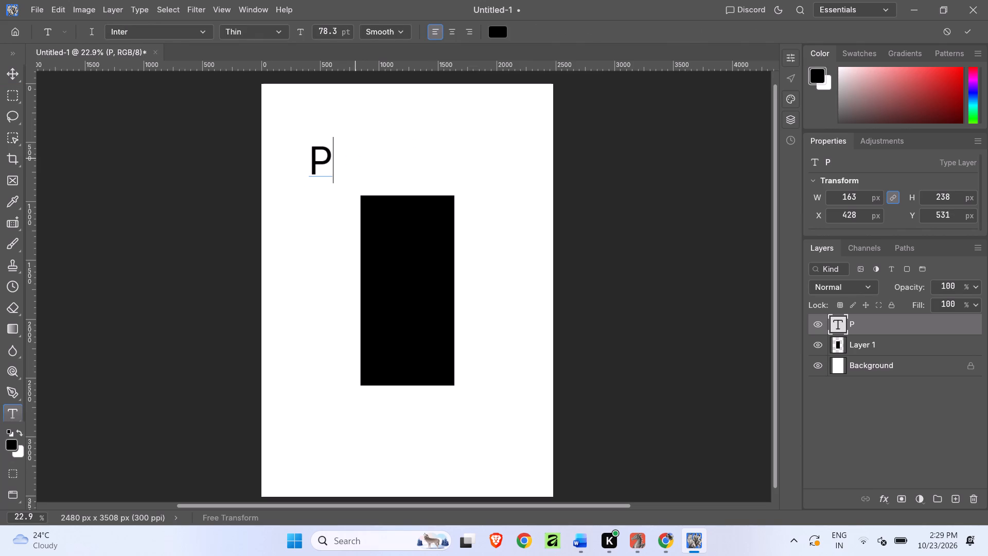
{"action": "key", "text": "a"}
{"action": "key", "text": "BackSpace"}
{"action": "type", "text": "la"}
{"action": "key", "text": "BackSpace"}
{"action": "type", "text": "LAYER"}
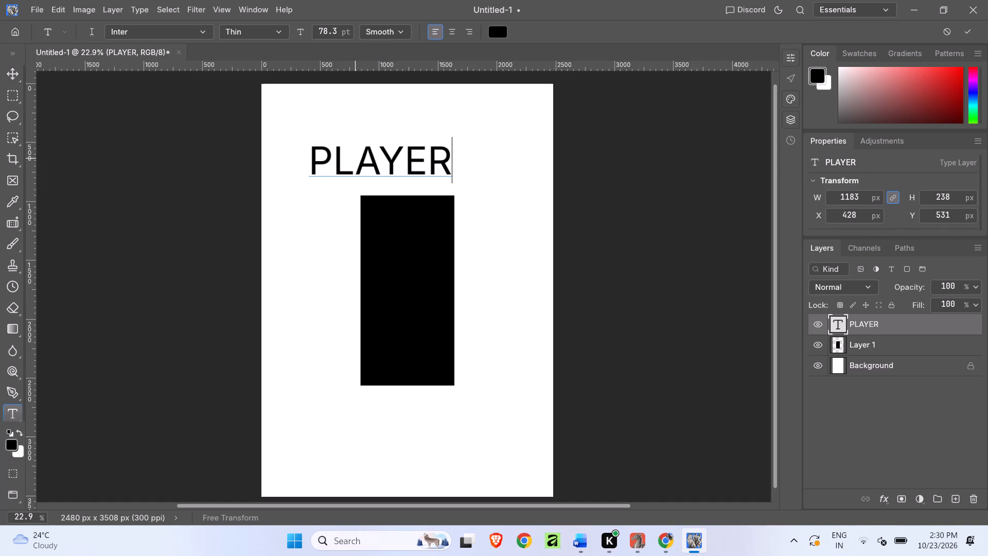
{"action": "key", "text": "s"}
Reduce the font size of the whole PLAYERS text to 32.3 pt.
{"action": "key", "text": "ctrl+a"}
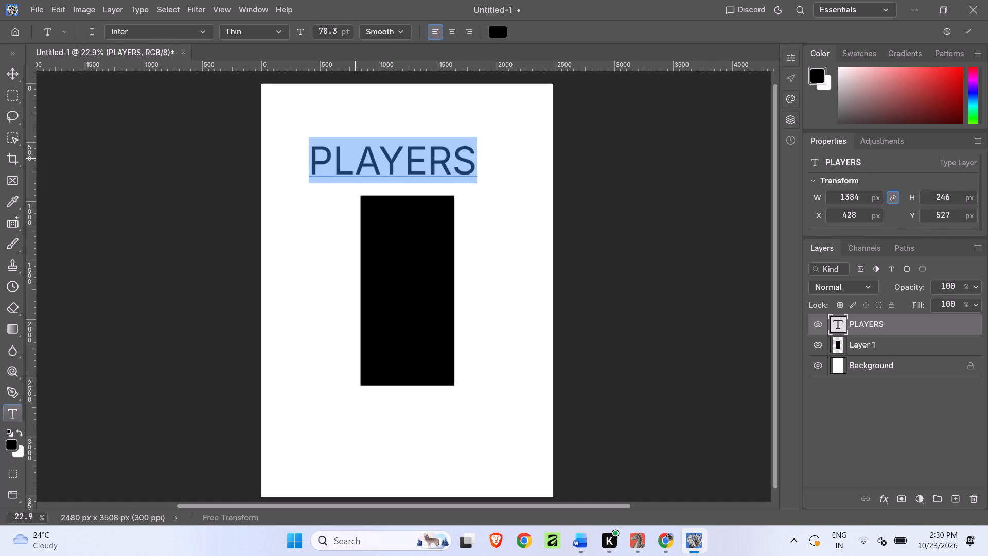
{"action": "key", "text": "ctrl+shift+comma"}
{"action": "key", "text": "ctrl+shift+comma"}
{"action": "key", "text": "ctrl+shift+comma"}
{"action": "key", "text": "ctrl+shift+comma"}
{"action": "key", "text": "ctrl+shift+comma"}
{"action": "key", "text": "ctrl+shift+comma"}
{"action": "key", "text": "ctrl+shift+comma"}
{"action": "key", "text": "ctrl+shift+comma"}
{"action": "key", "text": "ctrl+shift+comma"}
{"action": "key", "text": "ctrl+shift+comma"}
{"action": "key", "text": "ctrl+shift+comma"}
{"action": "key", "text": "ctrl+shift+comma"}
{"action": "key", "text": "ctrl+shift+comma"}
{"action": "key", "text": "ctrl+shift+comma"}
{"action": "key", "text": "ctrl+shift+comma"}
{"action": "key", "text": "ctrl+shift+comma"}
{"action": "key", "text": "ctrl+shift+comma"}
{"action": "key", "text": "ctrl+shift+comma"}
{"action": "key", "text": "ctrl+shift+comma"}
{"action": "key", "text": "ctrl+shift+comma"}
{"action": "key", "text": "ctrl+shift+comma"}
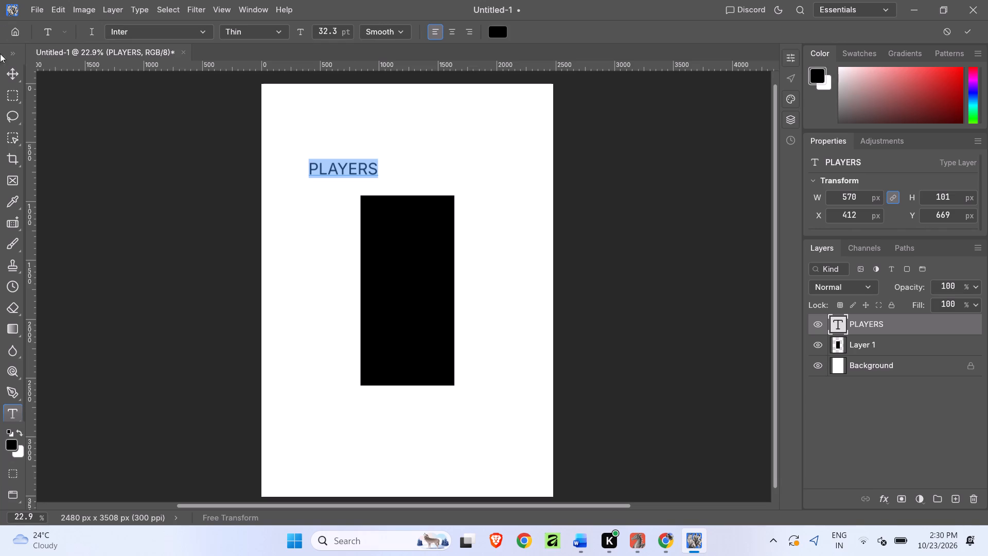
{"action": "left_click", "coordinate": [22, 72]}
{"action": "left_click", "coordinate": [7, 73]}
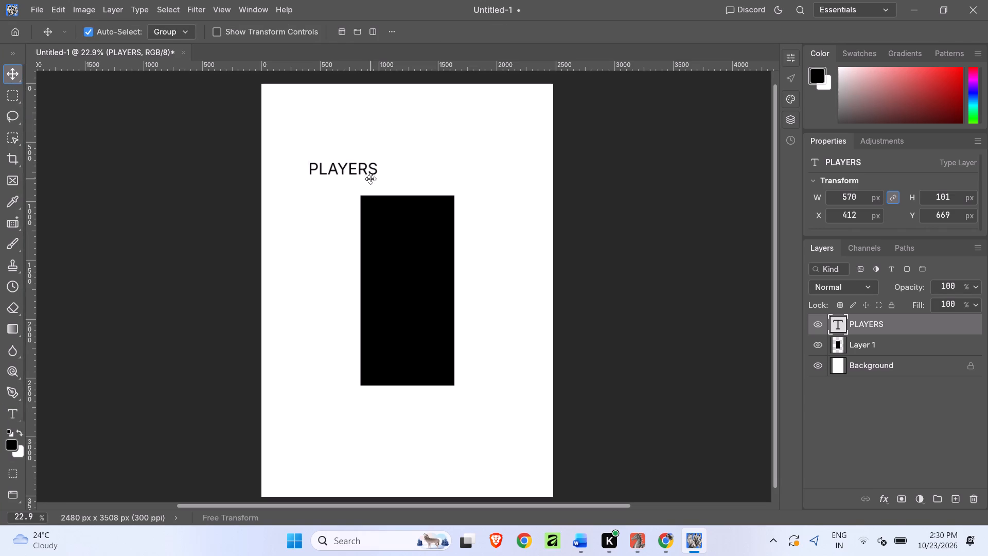
Scale the PLAYERS text up proportionally with Free Transform to about 1992 px wide and 353 px high.
{"action": "left_click", "coordinate": [368, 166]}
{"action": "key", "text": "ctrl+t"}
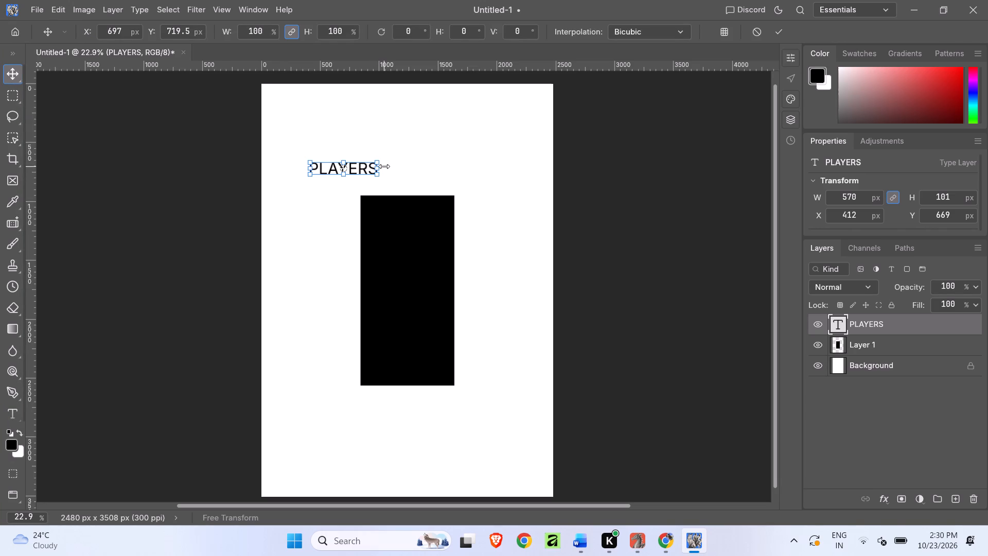
{"action": "left_click", "coordinate": [383, 171]}
{"action": "left_click_drag", "start_coordinate": [383, 171], "coordinate": [527, 172]}
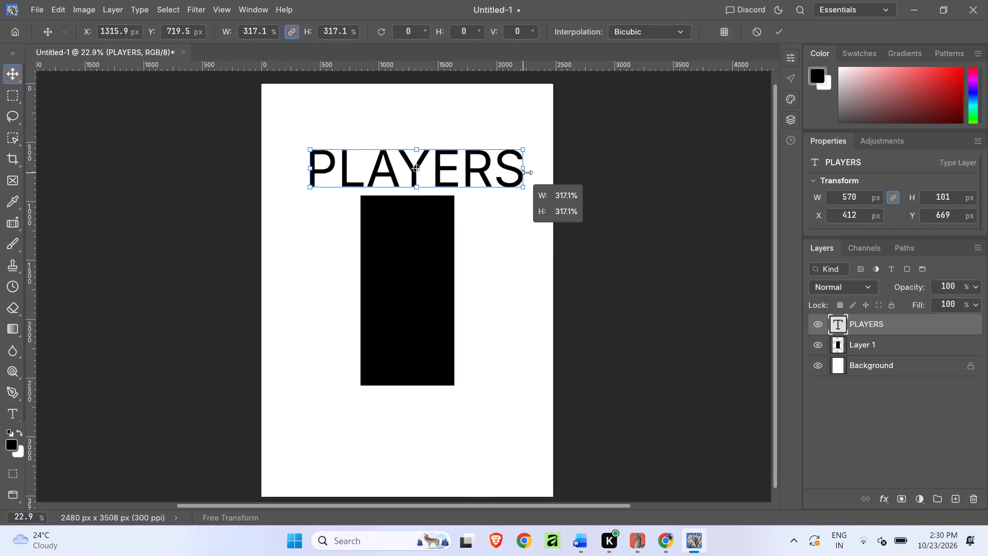
{"action": "left_click_drag", "start_coordinate": [527, 172], "coordinate": [544, 172]}
{"action": "left_click", "coordinate": [648, 199]}
Centre the PLAYERS text horizontally above the black rectangle with a gap between them, at about X 245 px, Y 384 px.
{"action": "left_click_drag", "start_coordinate": [451, 174], "coordinate": [435, 178]}
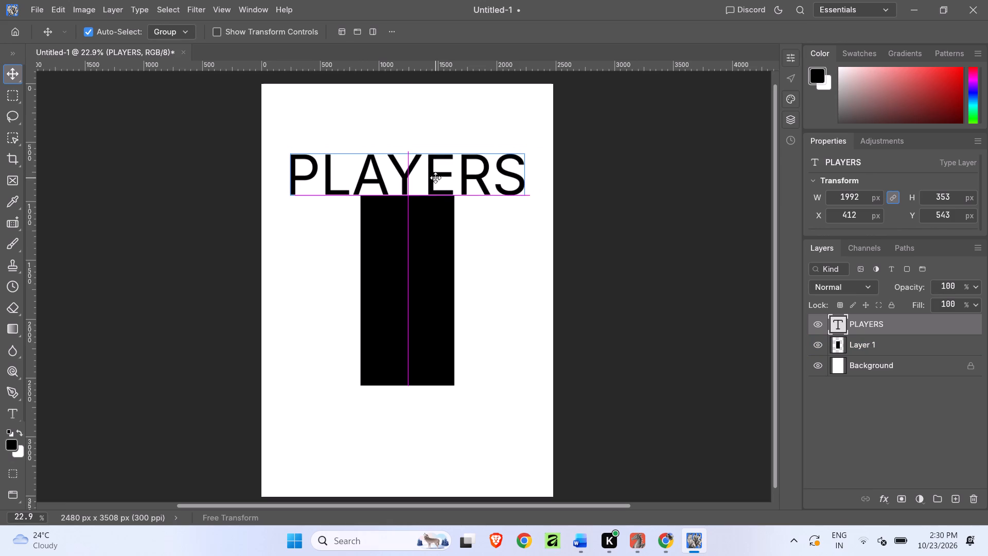
{"action": "left_click_drag", "start_coordinate": [435, 178], "coordinate": [432, 183]}
{"action": "left_click_drag", "start_coordinate": [432, 183], "coordinate": [439, 183]}
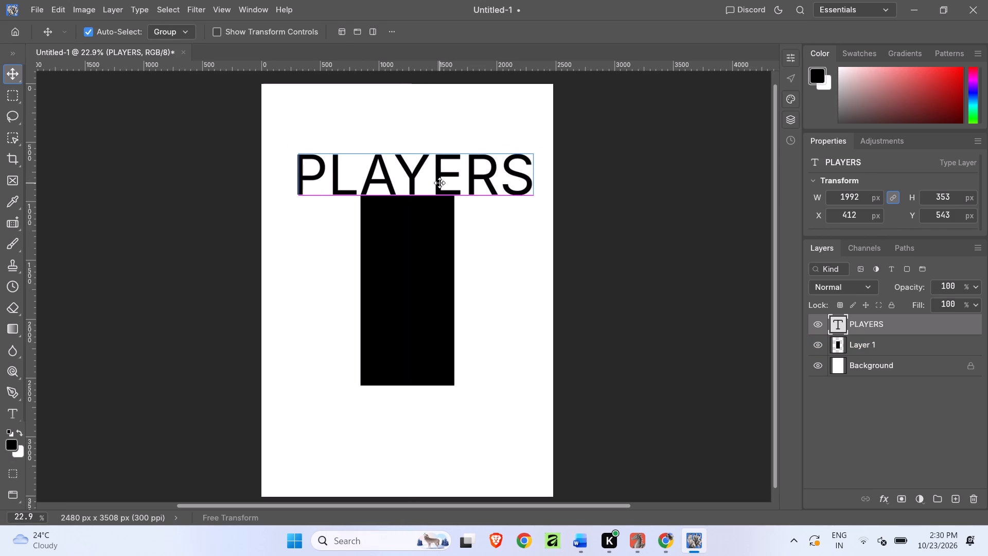
{"action": "left_click_drag", "start_coordinate": [439, 183], "coordinate": [433, 183]}
{"action": "left_click", "coordinate": [698, 223]}
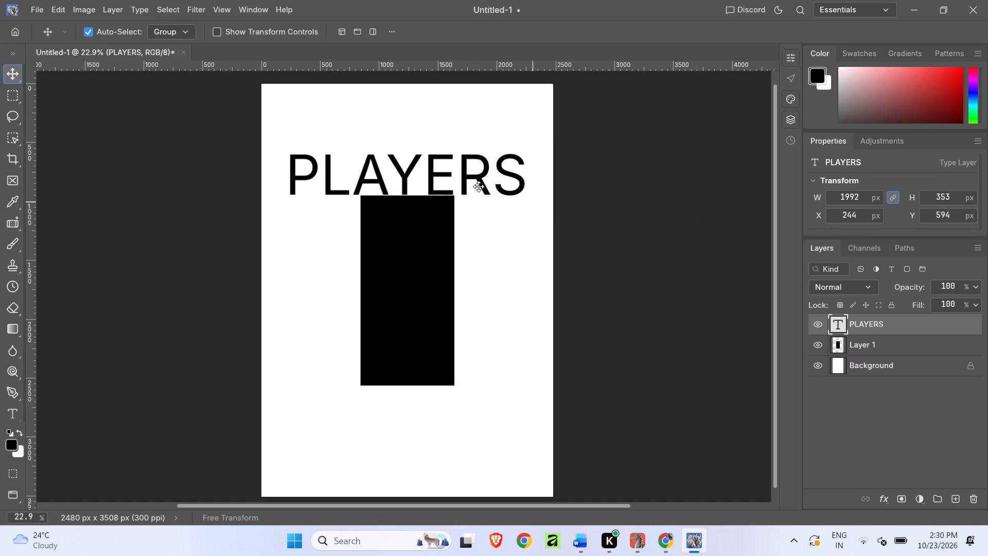
{"action": "left_click", "coordinate": [476, 185]}
{"action": "left_click_drag", "start_coordinate": [476, 185], "coordinate": [485, 161]}
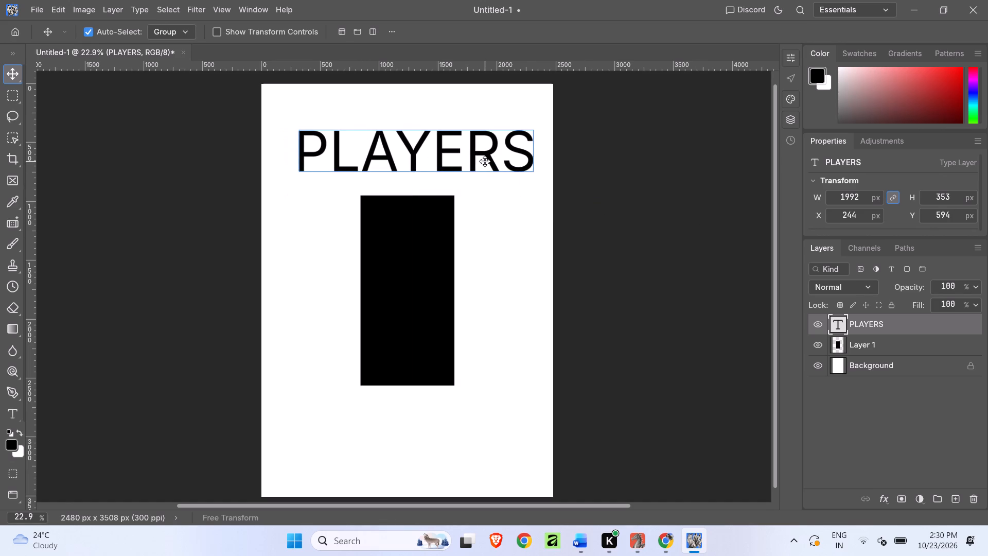
{"action": "left_click_drag", "start_coordinate": [485, 161], "coordinate": [479, 160]}
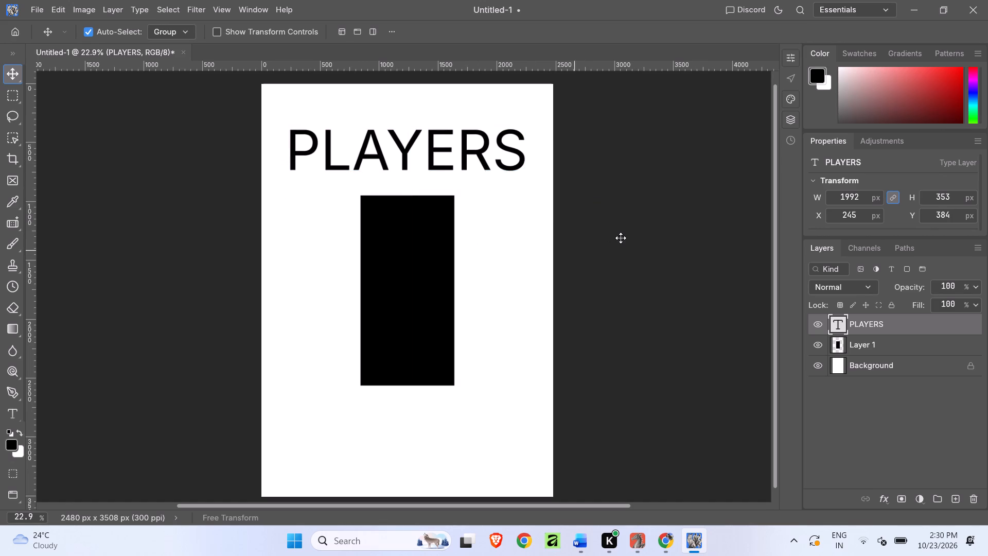
{"action": "left_click", "coordinate": [621, 237]}
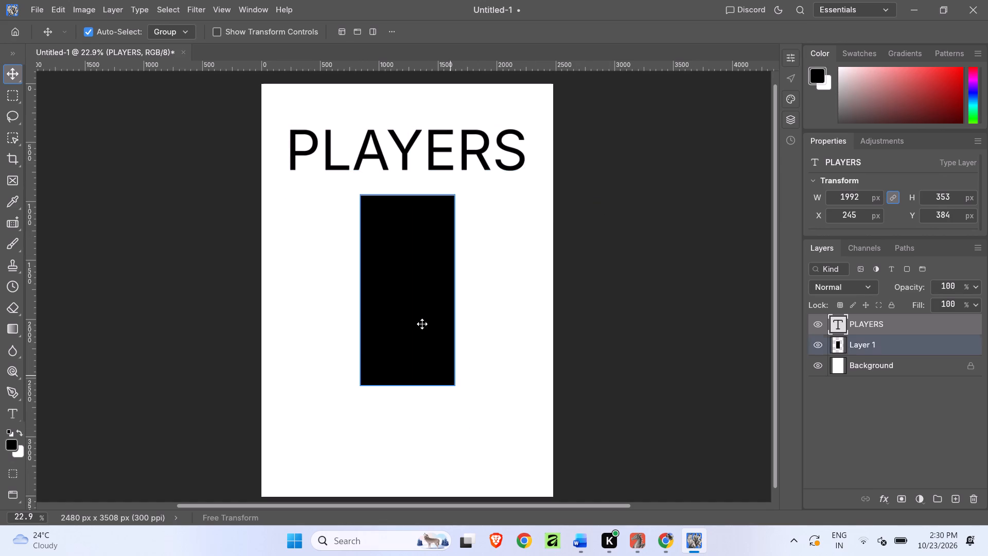
Select the black rectangle below the PLAYERS heading.
{"action": "left_click", "coordinate": [421, 320]}
{"action": "left_click", "coordinate": [417, 320]}
{"action": "left_click", "coordinate": [405, 320]}
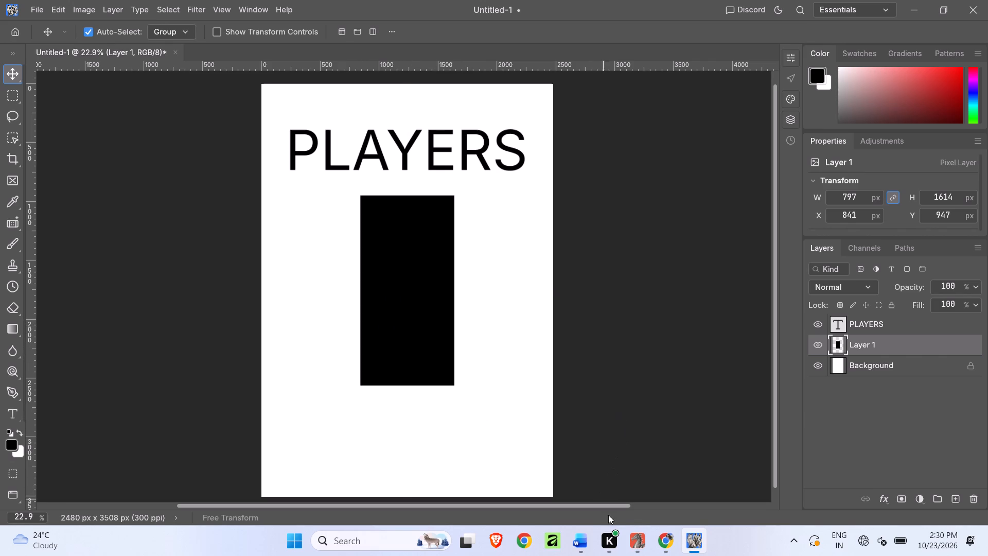
Switch to Chrome and open the Wikipedia source page of the Tyrese Haliburton image from the basketball players image search.
{"action": "left_click", "coordinate": [670, 541]}
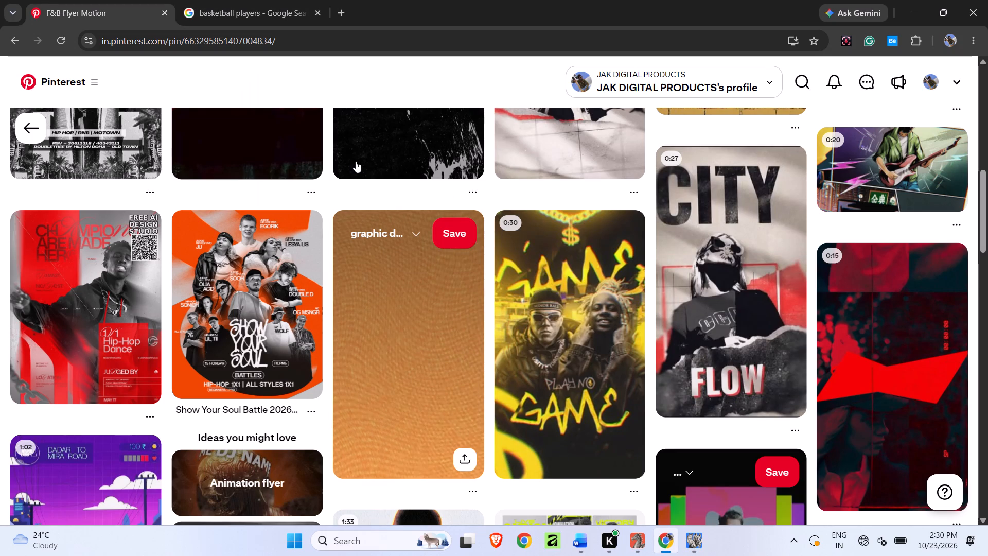
{"action": "left_click", "coordinate": [285, 9]}
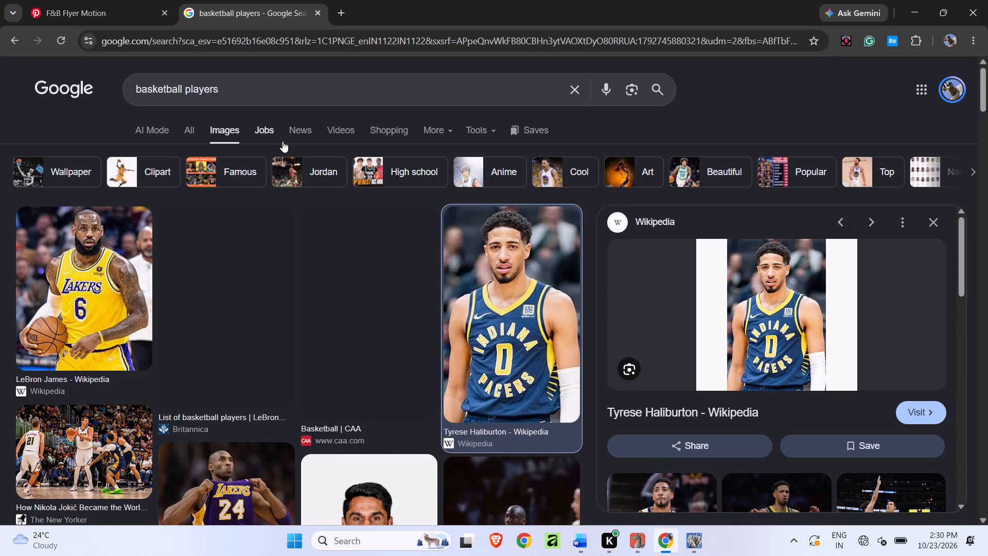
{"action": "left_click", "coordinate": [917, 379]}
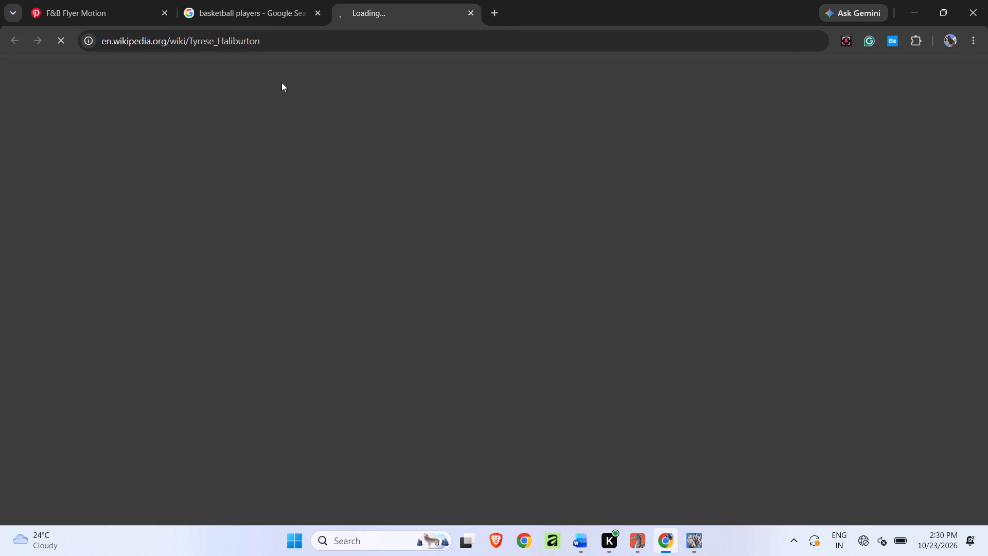
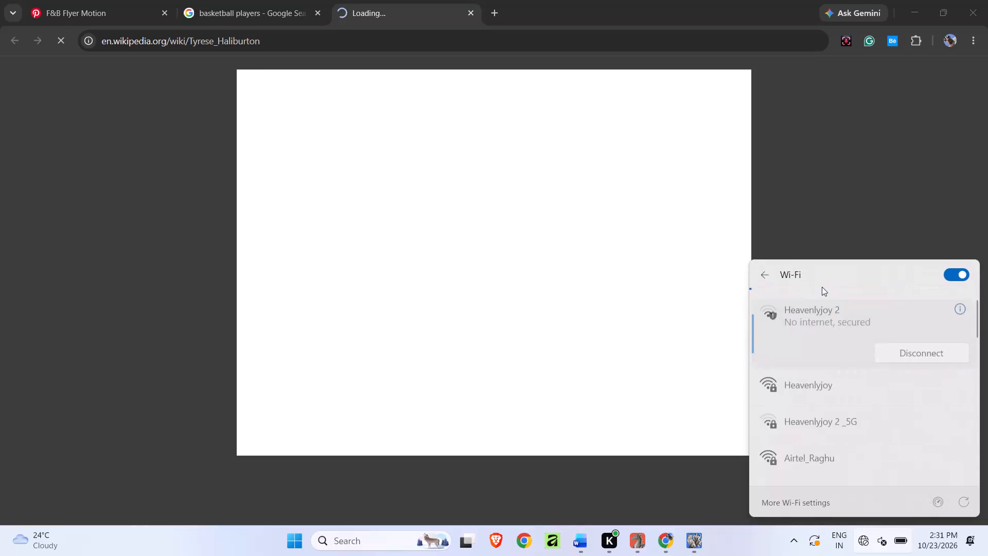
Connect the computer to the Heavenlyjoy Wi-Fi network.
{"action": "left_click", "coordinate": [860, 388]}
{"action": "left_click", "coordinate": [897, 397]}
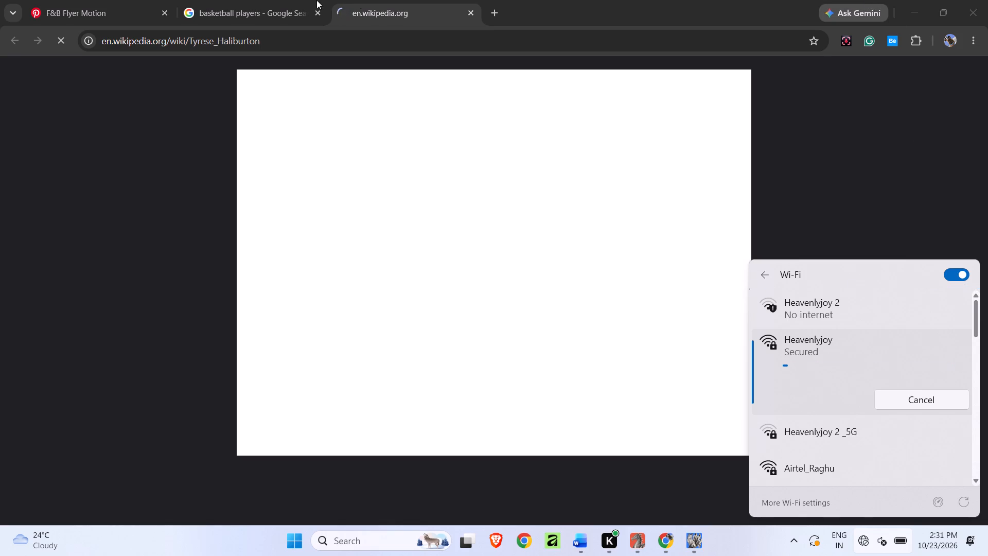
Return from the open F&B Flyer Motion pin to the flyer results on Pinterest and look through them for design references.
{"action": "left_click", "coordinate": [287, 6]}
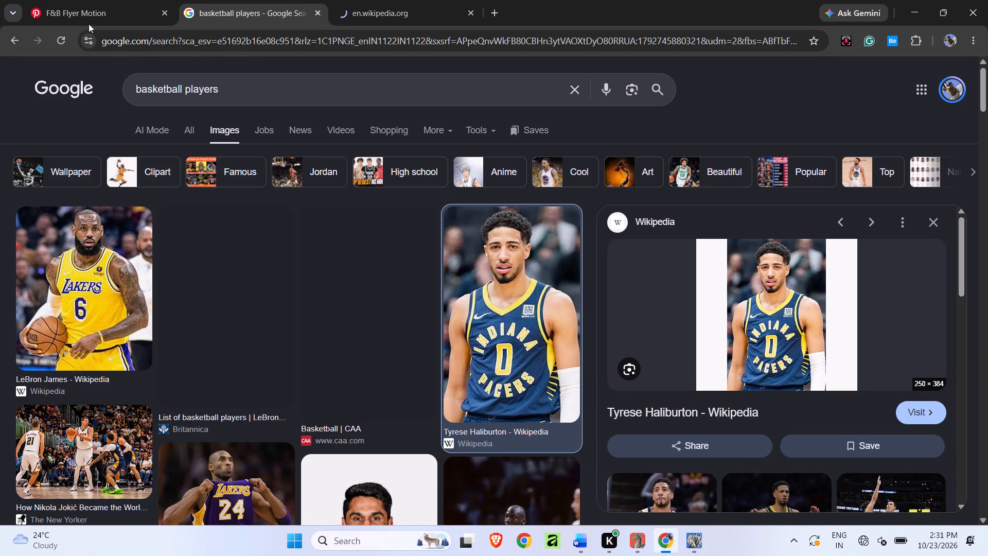
{"action": "left_click", "coordinate": [104, 19]}
{"action": "scroll", "coordinate": [301, 313], "scroll_direction": "up", "scroll_amount": 8}
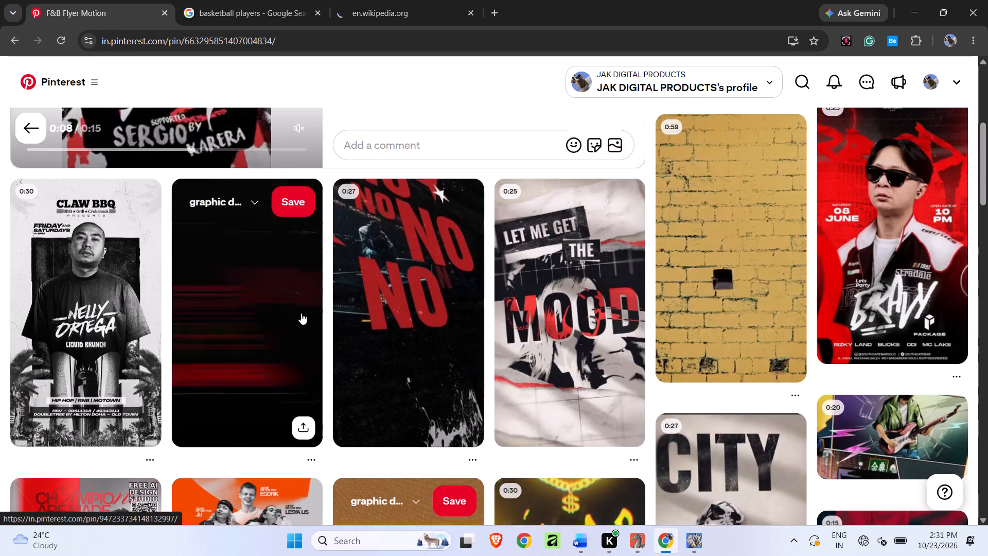
{"action": "scroll", "coordinate": [301, 313], "scroll_direction": "up", "scroll_amount": 3}
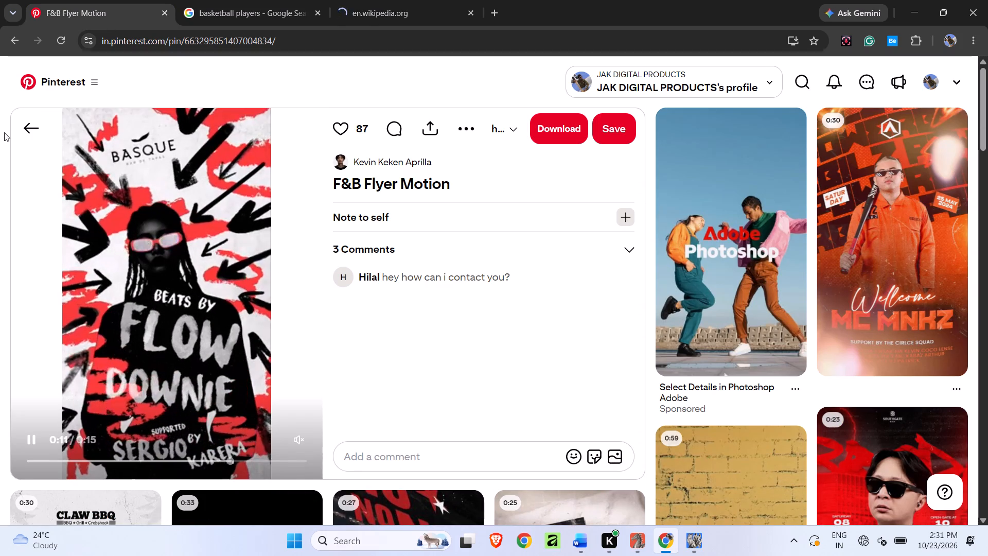
{"action": "left_click", "coordinate": [31, 139]}
{"action": "scroll", "coordinate": [570, 337], "scroll_direction": "down", "scroll_amount": 1}
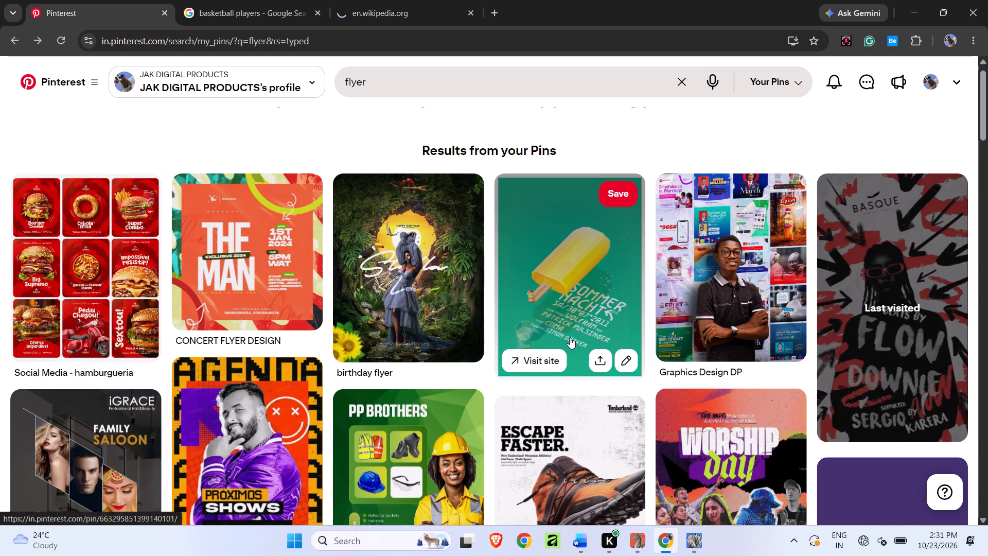
{"action": "scroll", "coordinate": [570, 337], "scroll_direction": "down", "scroll_amount": 10}
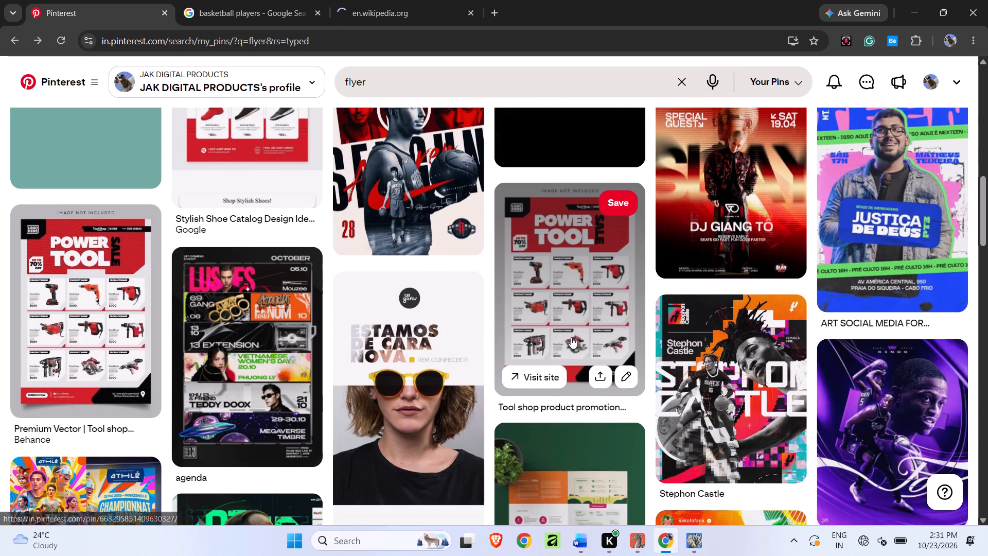
{"action": "scroll", "coordinate": [571, 337], "scroll_direction": "down", "scroll_amount": 3}
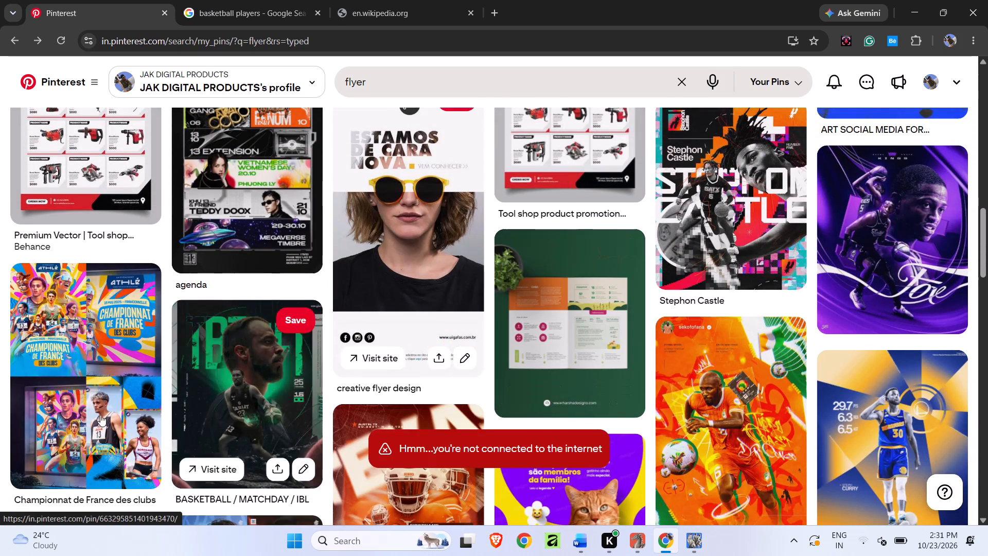
Open the Championnat de France des clubs pin and reload its page.
{"action": "left_click", "coordinate": [108, 345]}
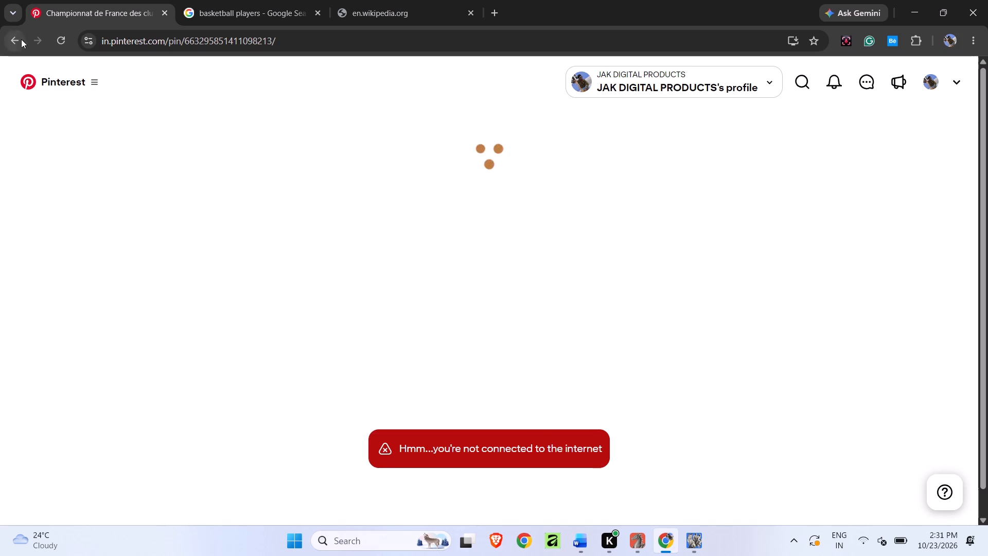
{"action": "left_click", "coordinate": [63, 39]}
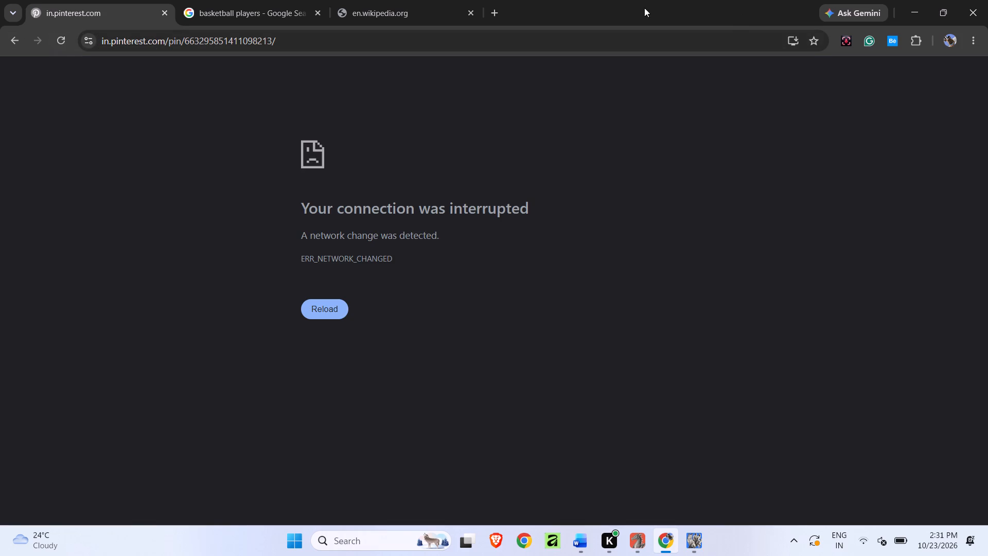
Close the Wikipedia page and the basketball players image search, keeping only the Pinterest page open.
{"action": "left_click", "coordinate": [445, 15]}
{"action": "left_click", "coordinate": [473, 13]}
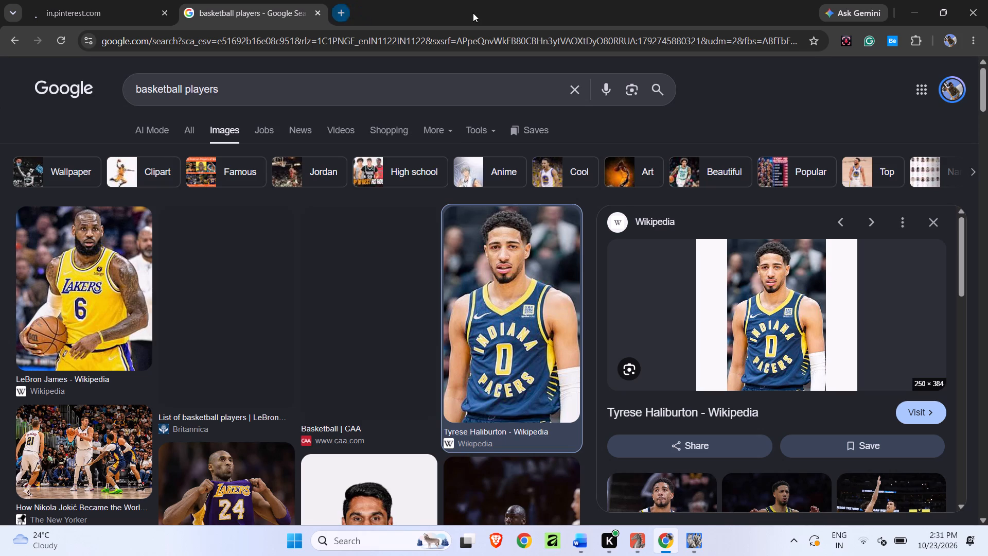
{"action": "left_click", "coordinate": [315, 13]}
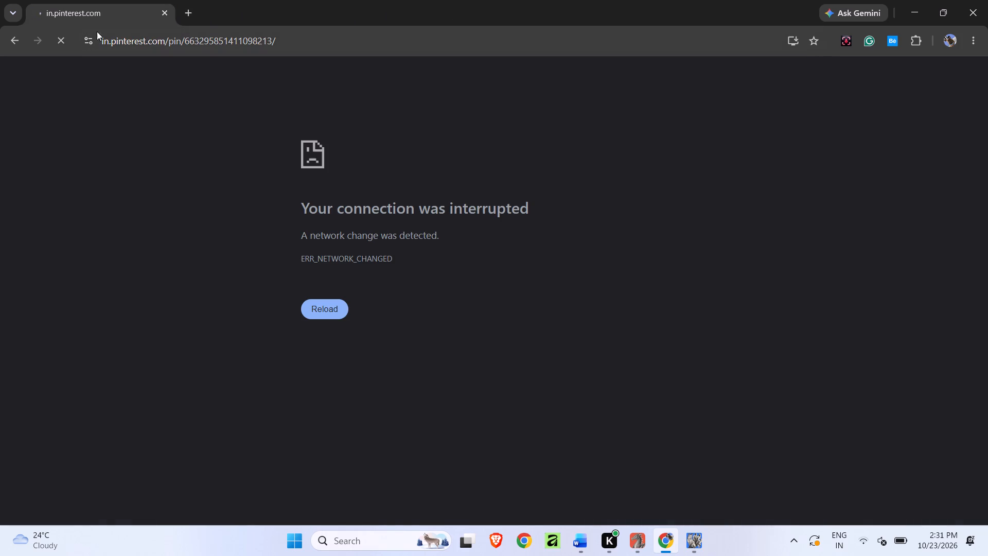
Try to reload the Pinterest pin page and go back to the flyer pin results.
{"action": "left_click", "coordinate": [56, 43]}
{"action": "left_click", "coordinate": [56, 43]}
{"action": "left_click", "coordinate": [20, 39]}
{"action": "left_click", "coordinate": [20, 39]}
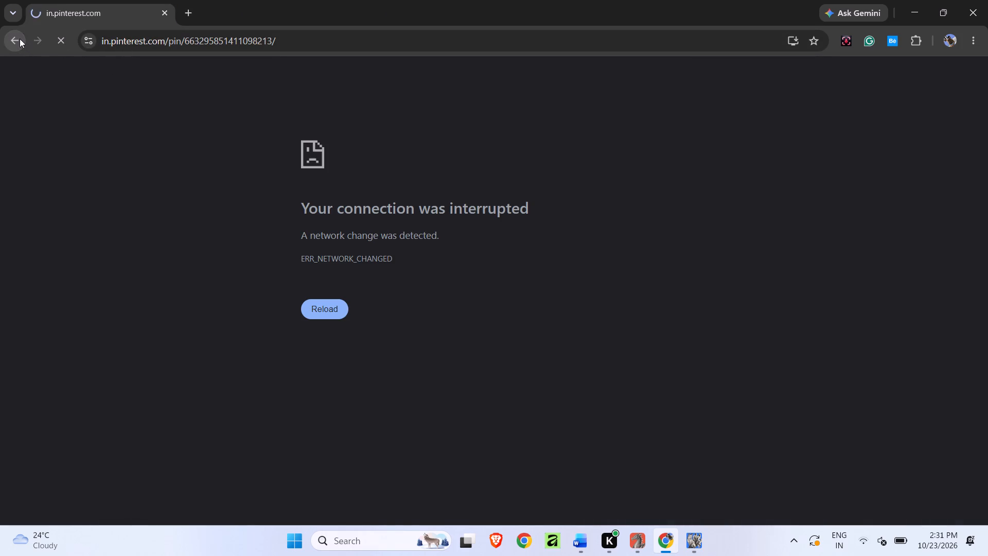
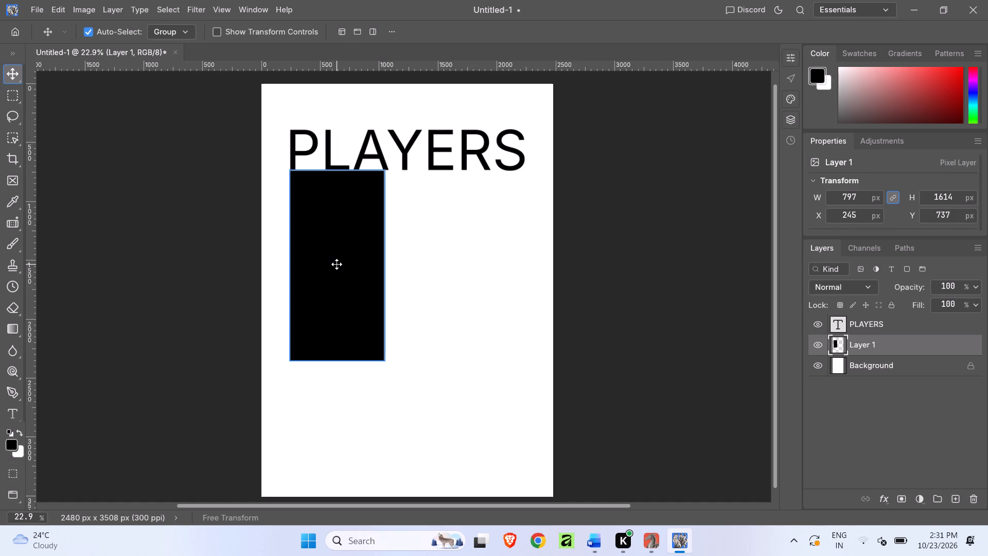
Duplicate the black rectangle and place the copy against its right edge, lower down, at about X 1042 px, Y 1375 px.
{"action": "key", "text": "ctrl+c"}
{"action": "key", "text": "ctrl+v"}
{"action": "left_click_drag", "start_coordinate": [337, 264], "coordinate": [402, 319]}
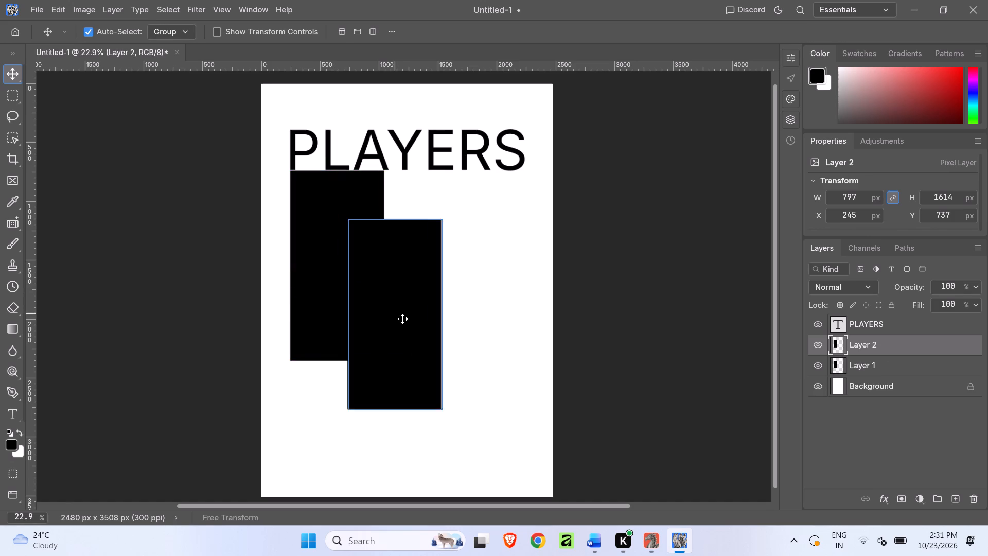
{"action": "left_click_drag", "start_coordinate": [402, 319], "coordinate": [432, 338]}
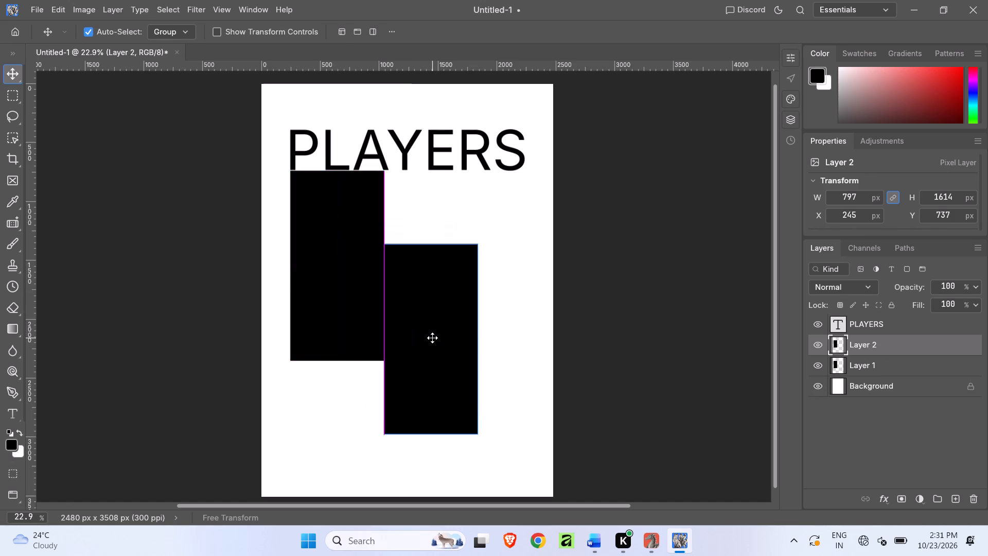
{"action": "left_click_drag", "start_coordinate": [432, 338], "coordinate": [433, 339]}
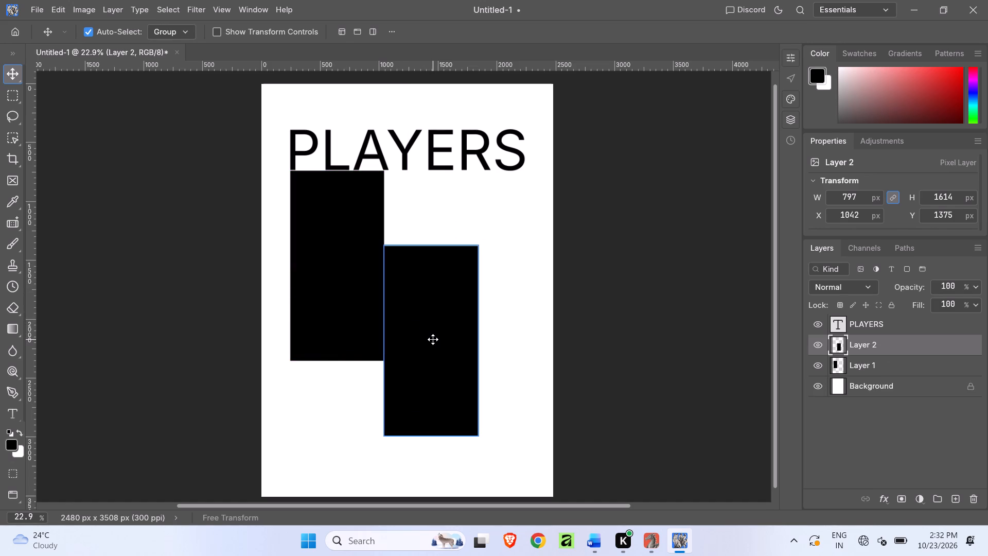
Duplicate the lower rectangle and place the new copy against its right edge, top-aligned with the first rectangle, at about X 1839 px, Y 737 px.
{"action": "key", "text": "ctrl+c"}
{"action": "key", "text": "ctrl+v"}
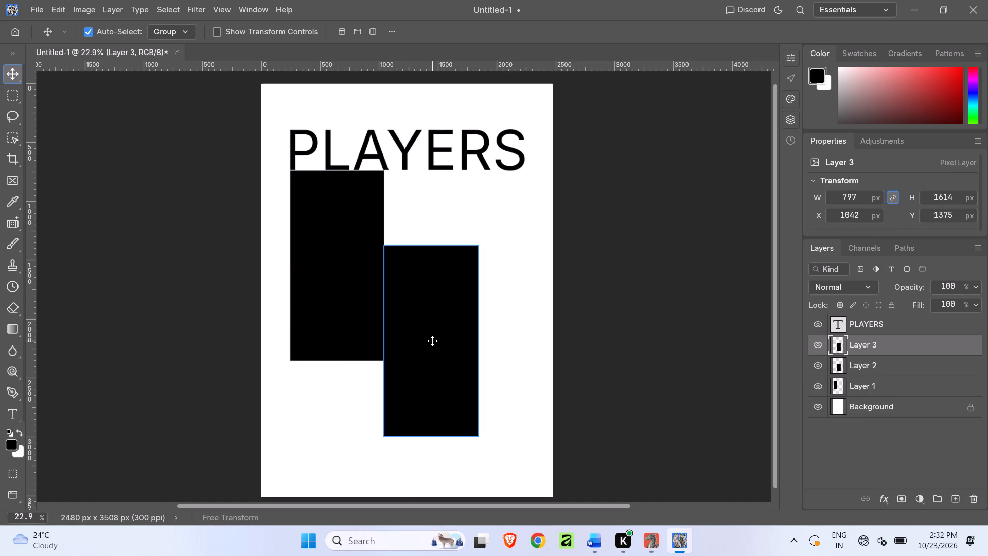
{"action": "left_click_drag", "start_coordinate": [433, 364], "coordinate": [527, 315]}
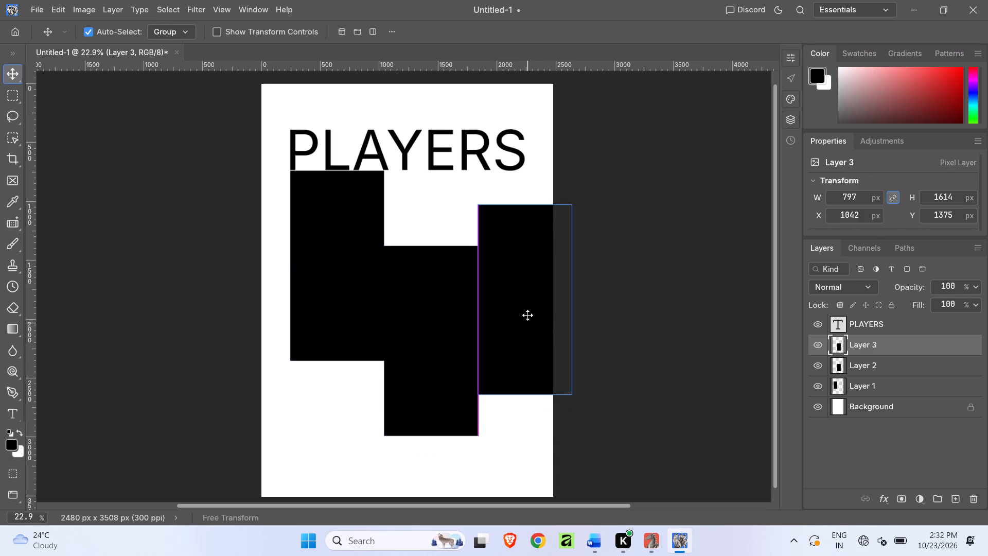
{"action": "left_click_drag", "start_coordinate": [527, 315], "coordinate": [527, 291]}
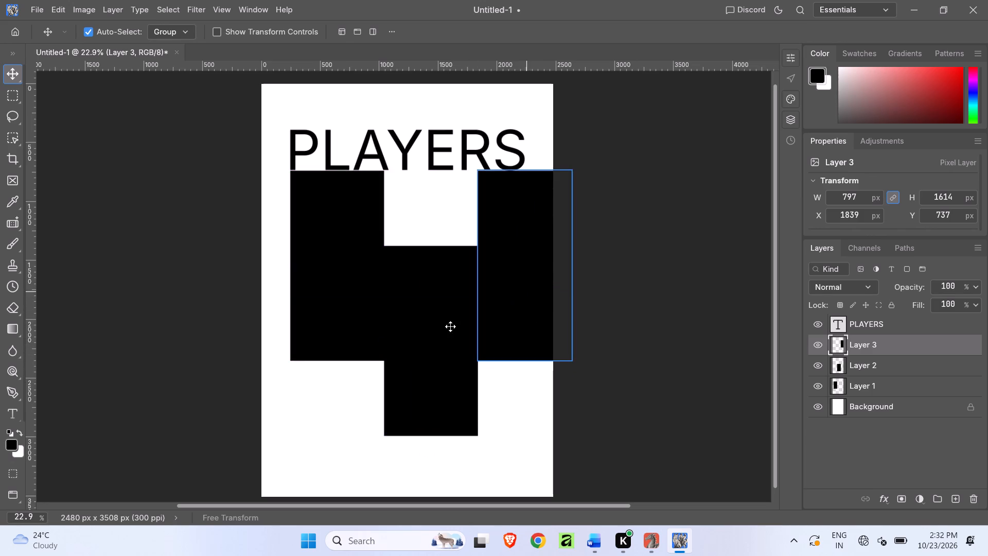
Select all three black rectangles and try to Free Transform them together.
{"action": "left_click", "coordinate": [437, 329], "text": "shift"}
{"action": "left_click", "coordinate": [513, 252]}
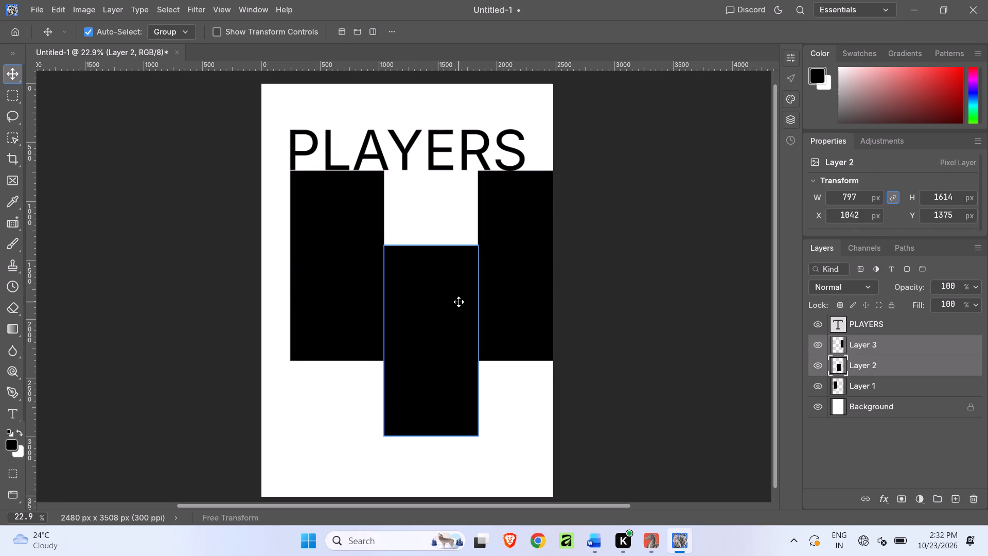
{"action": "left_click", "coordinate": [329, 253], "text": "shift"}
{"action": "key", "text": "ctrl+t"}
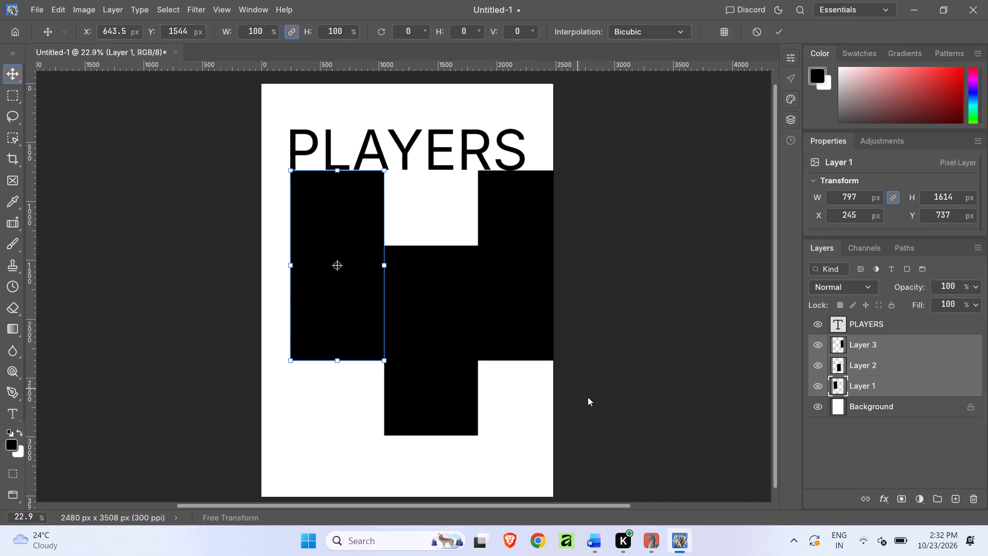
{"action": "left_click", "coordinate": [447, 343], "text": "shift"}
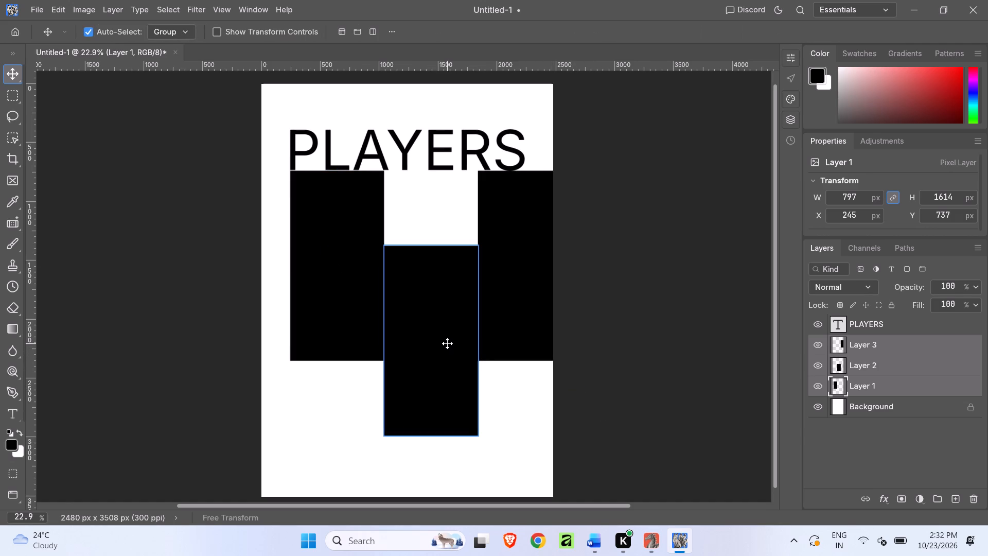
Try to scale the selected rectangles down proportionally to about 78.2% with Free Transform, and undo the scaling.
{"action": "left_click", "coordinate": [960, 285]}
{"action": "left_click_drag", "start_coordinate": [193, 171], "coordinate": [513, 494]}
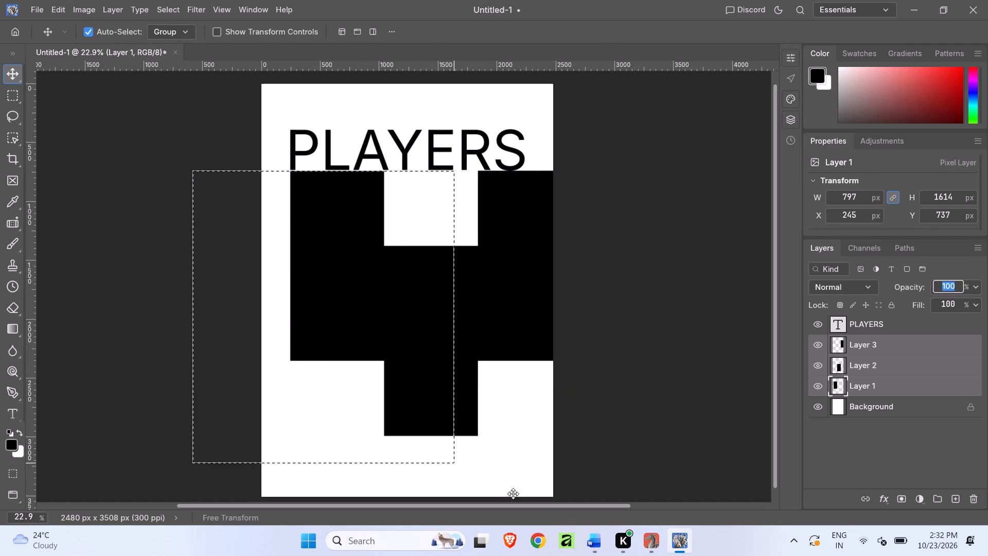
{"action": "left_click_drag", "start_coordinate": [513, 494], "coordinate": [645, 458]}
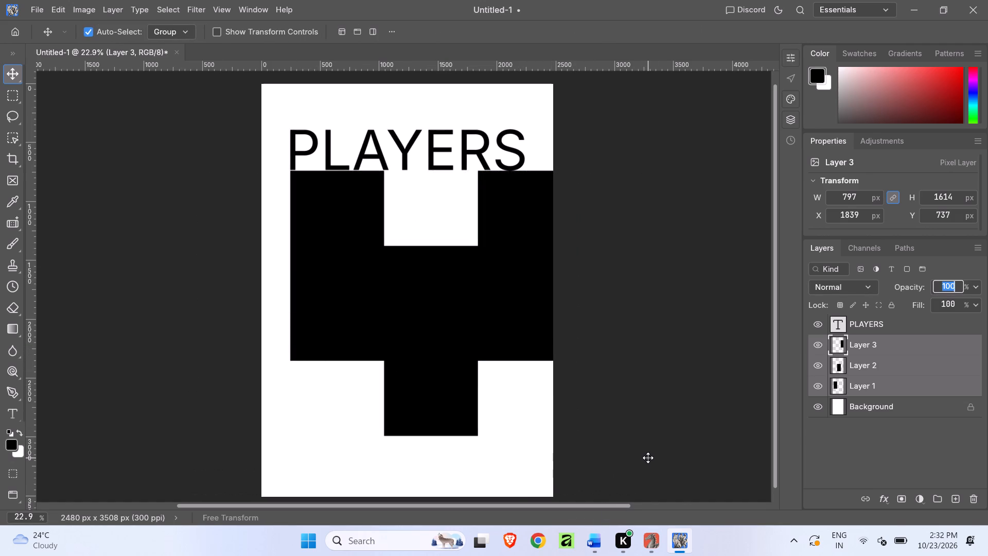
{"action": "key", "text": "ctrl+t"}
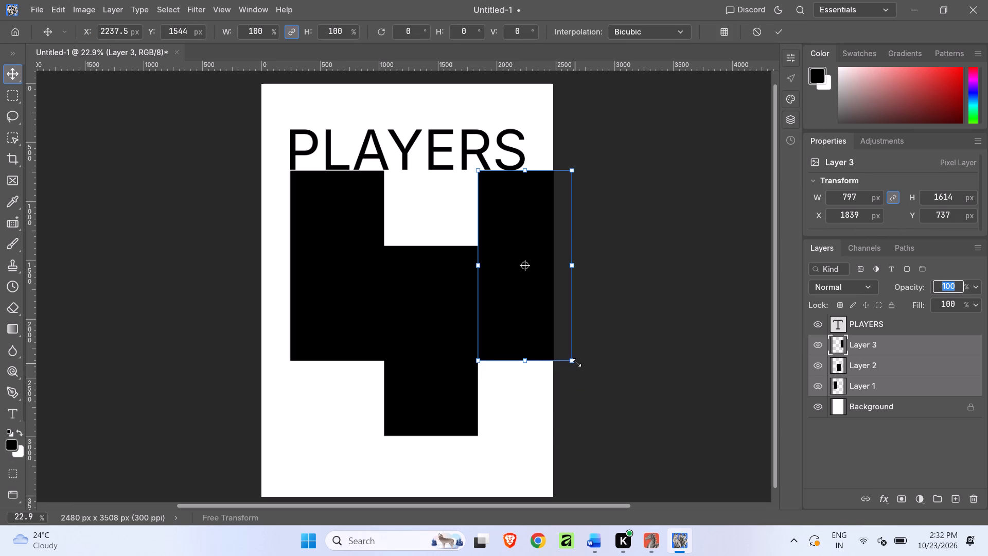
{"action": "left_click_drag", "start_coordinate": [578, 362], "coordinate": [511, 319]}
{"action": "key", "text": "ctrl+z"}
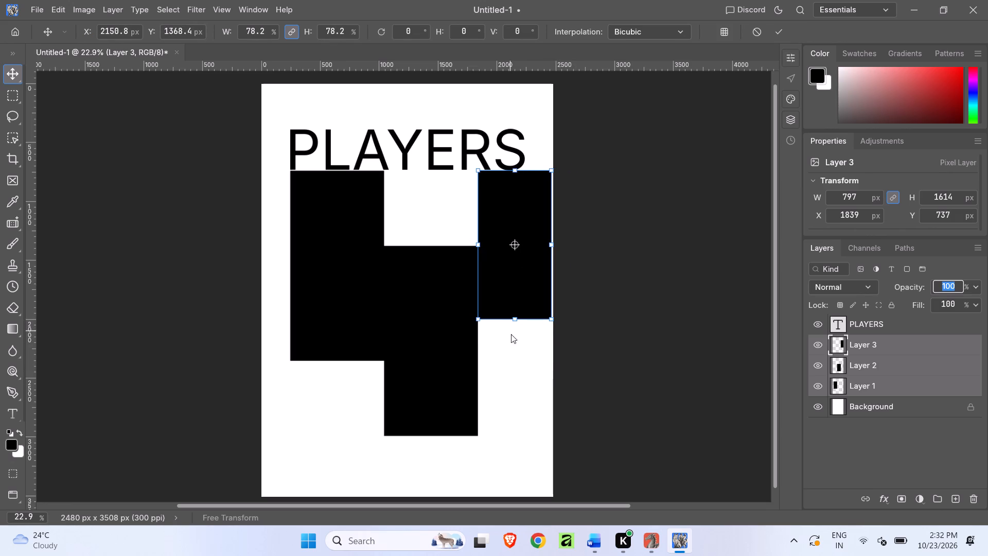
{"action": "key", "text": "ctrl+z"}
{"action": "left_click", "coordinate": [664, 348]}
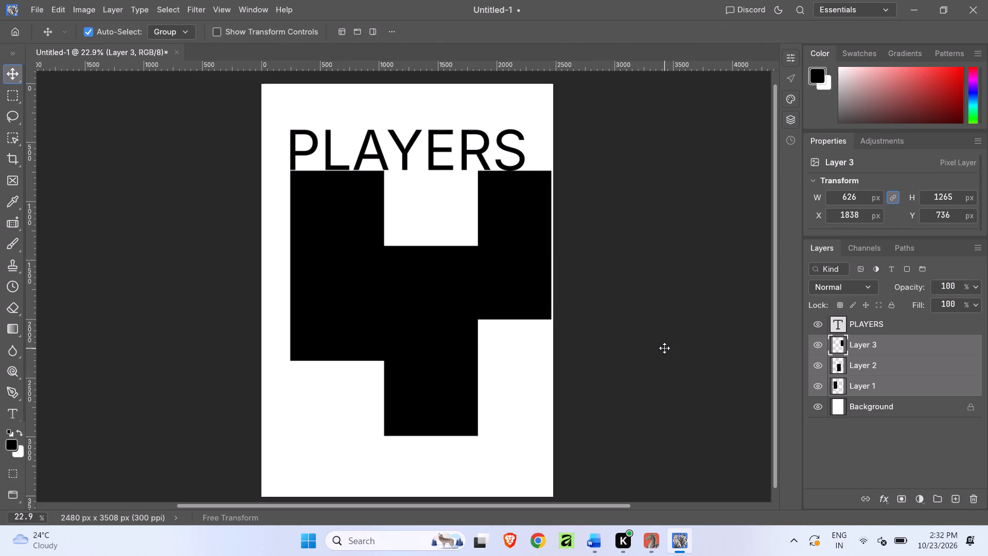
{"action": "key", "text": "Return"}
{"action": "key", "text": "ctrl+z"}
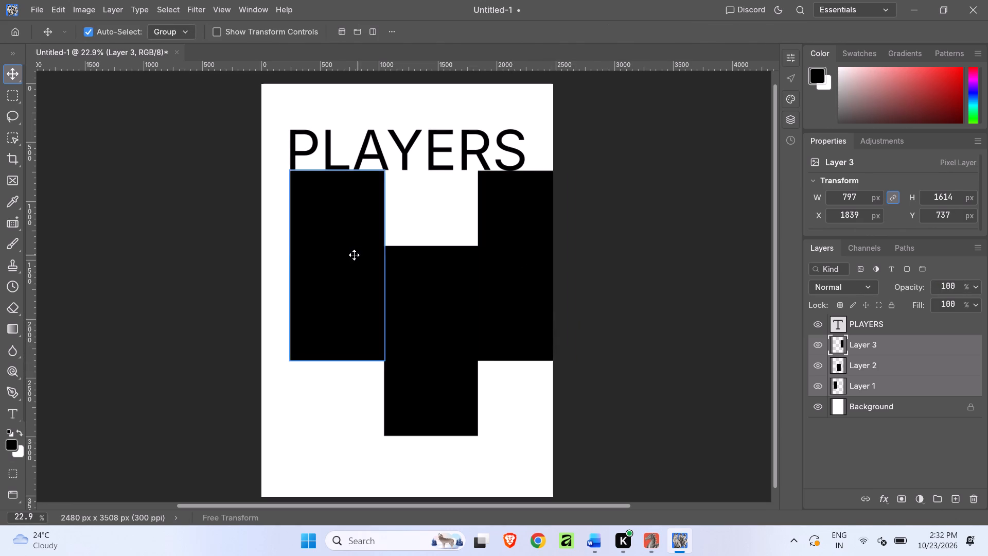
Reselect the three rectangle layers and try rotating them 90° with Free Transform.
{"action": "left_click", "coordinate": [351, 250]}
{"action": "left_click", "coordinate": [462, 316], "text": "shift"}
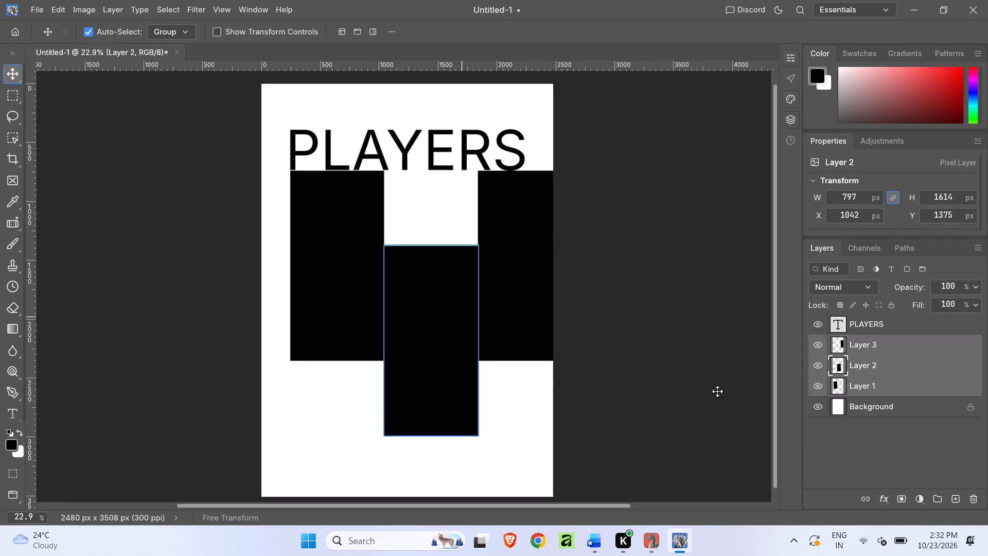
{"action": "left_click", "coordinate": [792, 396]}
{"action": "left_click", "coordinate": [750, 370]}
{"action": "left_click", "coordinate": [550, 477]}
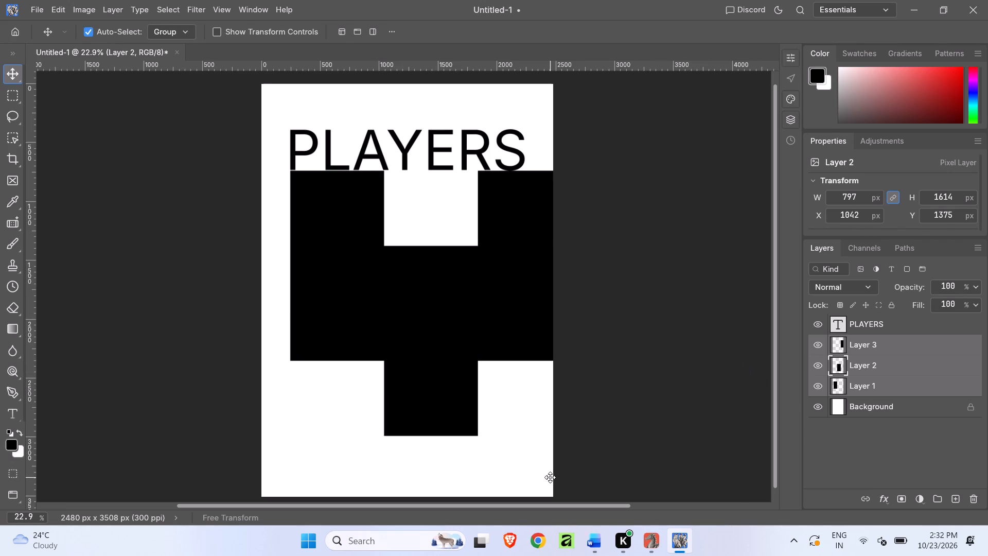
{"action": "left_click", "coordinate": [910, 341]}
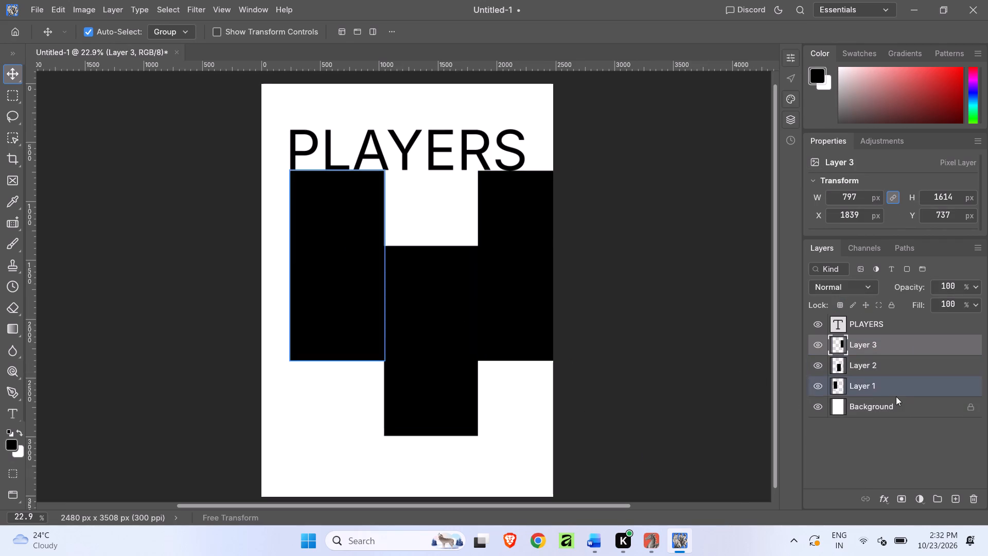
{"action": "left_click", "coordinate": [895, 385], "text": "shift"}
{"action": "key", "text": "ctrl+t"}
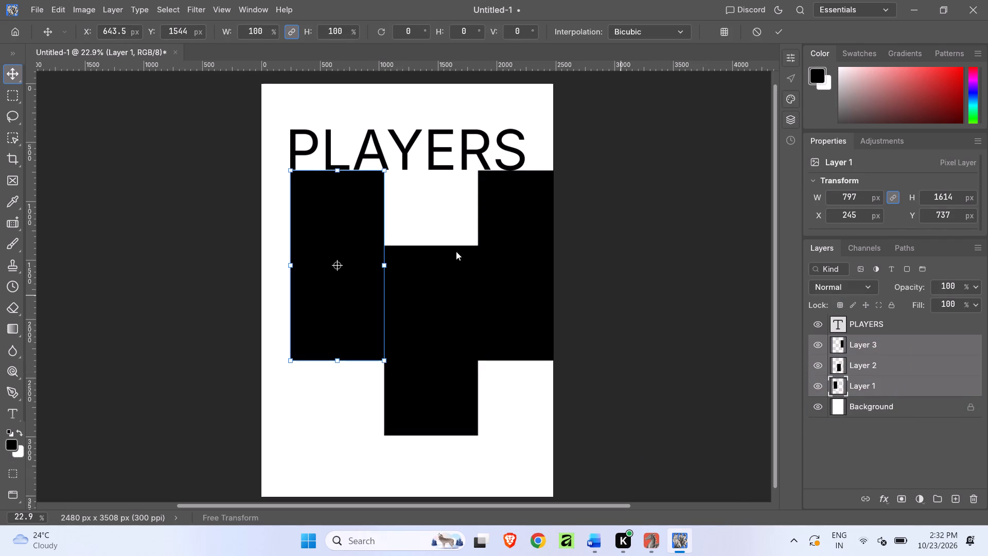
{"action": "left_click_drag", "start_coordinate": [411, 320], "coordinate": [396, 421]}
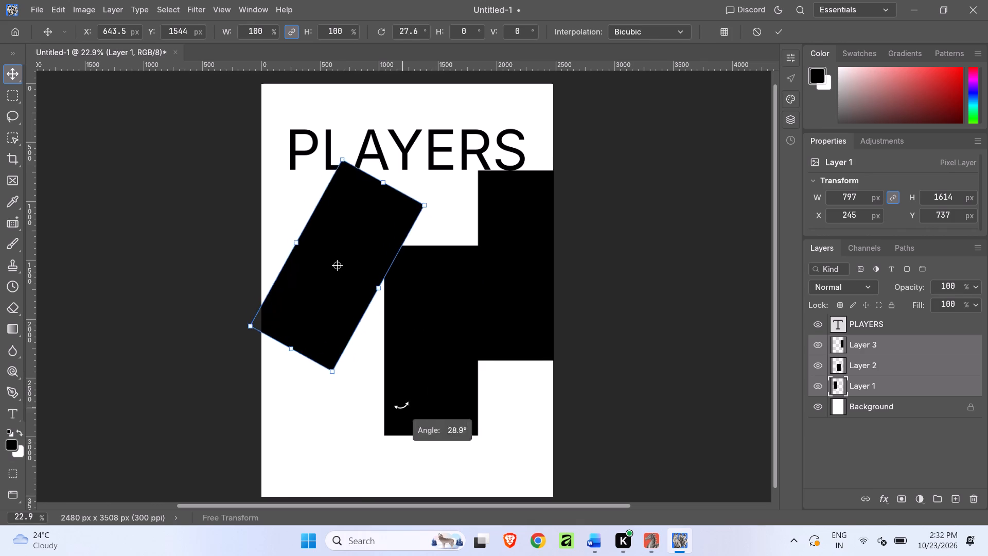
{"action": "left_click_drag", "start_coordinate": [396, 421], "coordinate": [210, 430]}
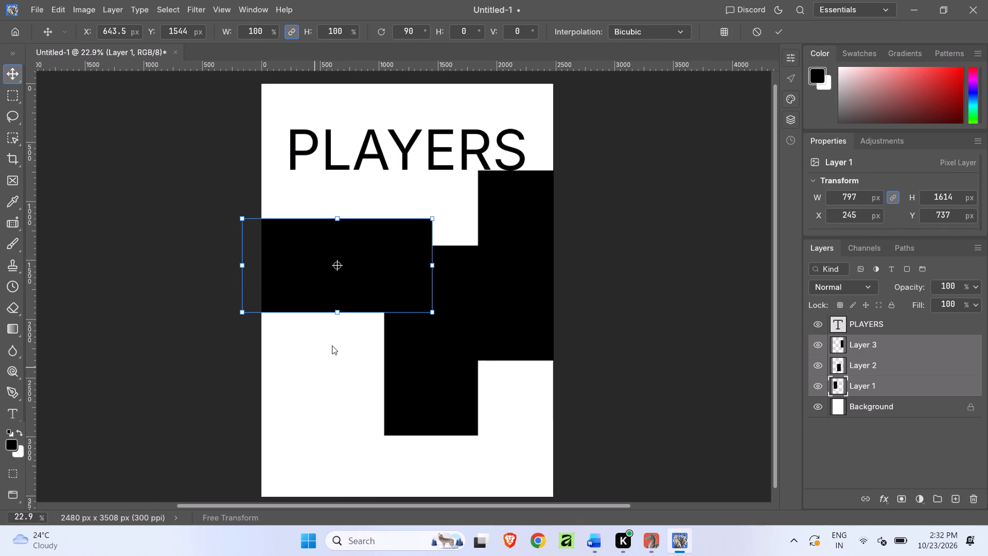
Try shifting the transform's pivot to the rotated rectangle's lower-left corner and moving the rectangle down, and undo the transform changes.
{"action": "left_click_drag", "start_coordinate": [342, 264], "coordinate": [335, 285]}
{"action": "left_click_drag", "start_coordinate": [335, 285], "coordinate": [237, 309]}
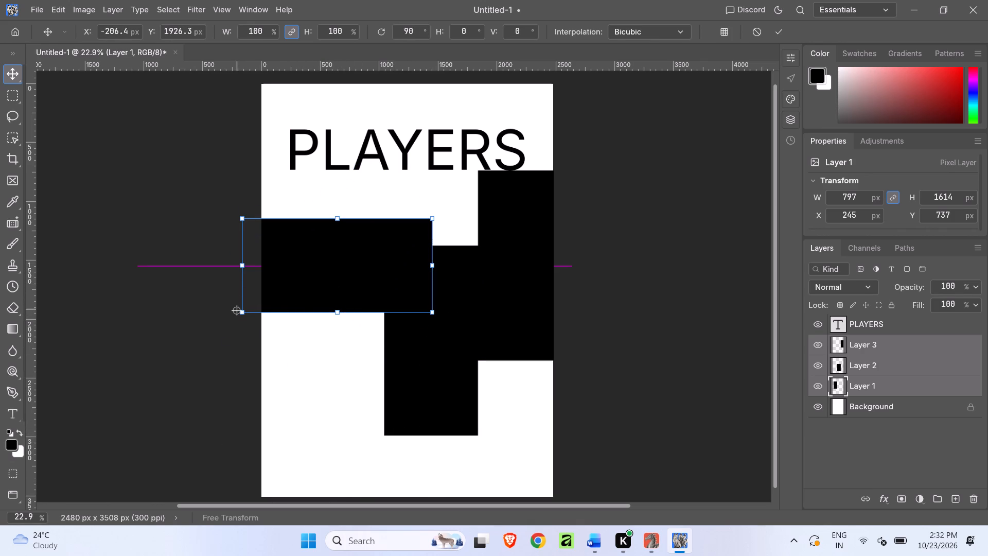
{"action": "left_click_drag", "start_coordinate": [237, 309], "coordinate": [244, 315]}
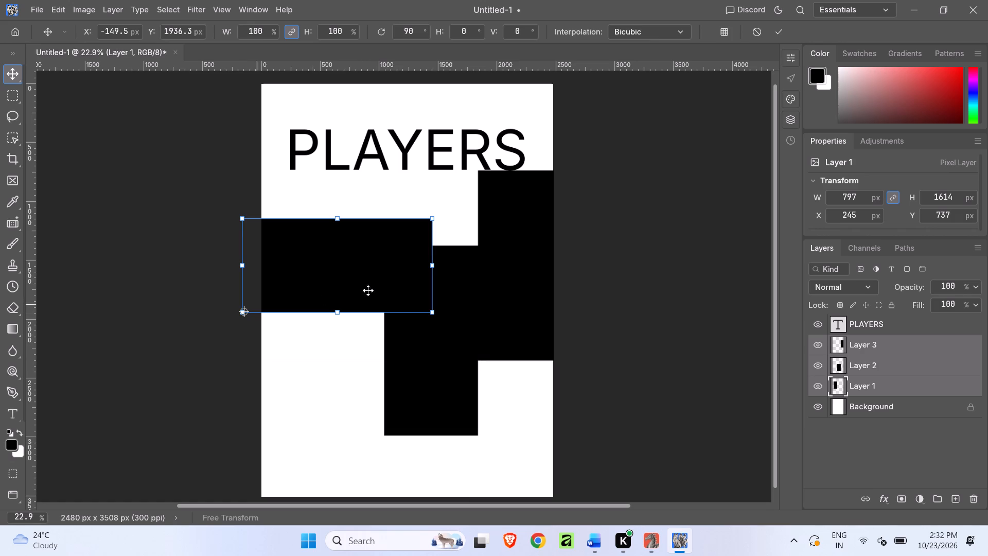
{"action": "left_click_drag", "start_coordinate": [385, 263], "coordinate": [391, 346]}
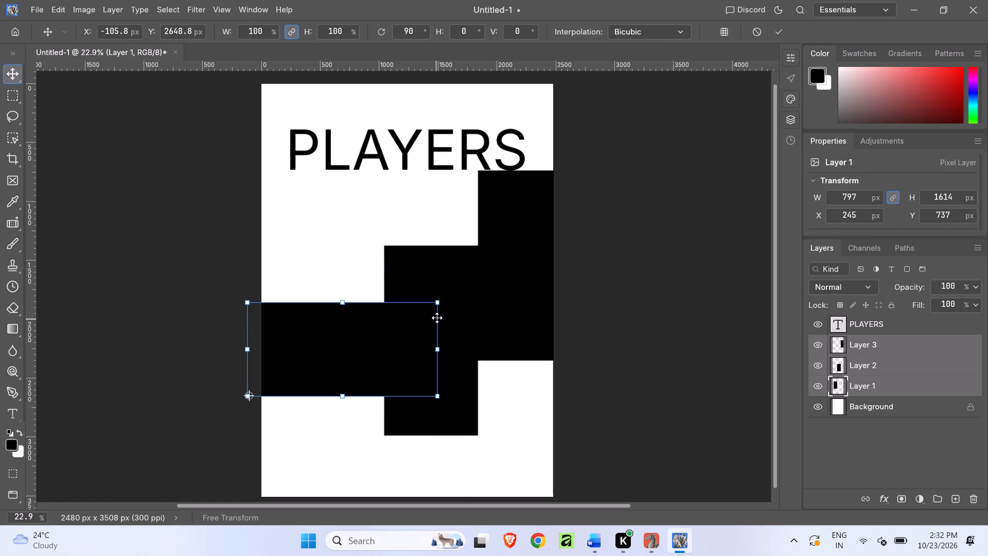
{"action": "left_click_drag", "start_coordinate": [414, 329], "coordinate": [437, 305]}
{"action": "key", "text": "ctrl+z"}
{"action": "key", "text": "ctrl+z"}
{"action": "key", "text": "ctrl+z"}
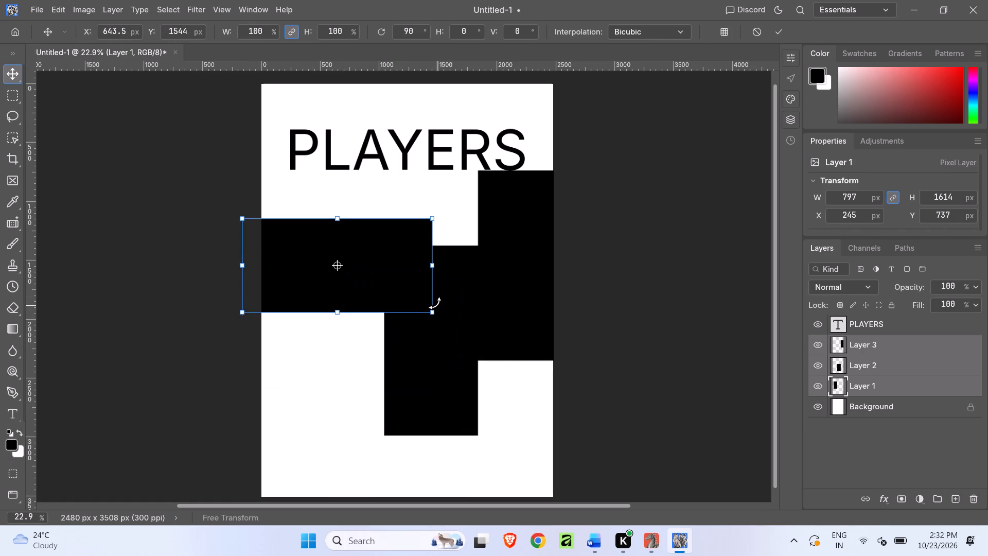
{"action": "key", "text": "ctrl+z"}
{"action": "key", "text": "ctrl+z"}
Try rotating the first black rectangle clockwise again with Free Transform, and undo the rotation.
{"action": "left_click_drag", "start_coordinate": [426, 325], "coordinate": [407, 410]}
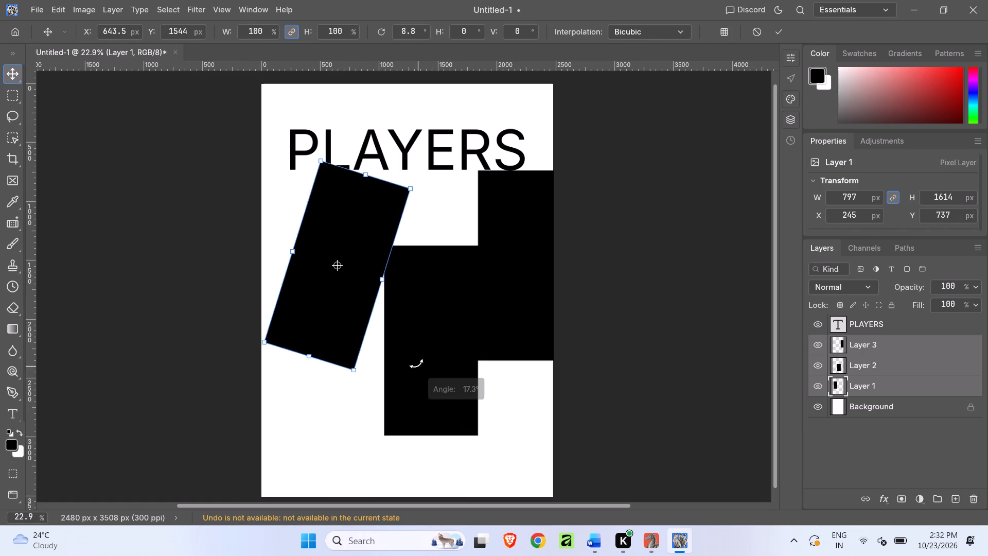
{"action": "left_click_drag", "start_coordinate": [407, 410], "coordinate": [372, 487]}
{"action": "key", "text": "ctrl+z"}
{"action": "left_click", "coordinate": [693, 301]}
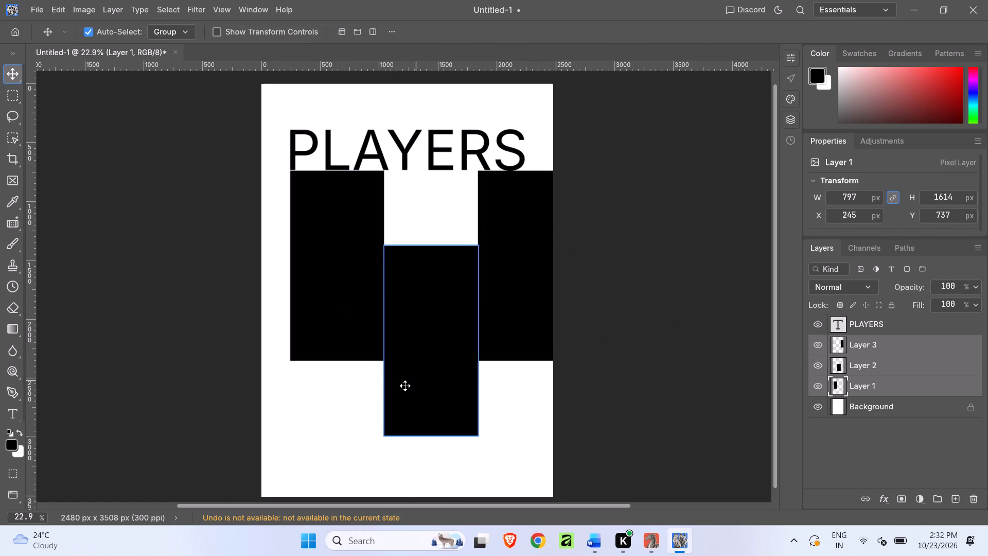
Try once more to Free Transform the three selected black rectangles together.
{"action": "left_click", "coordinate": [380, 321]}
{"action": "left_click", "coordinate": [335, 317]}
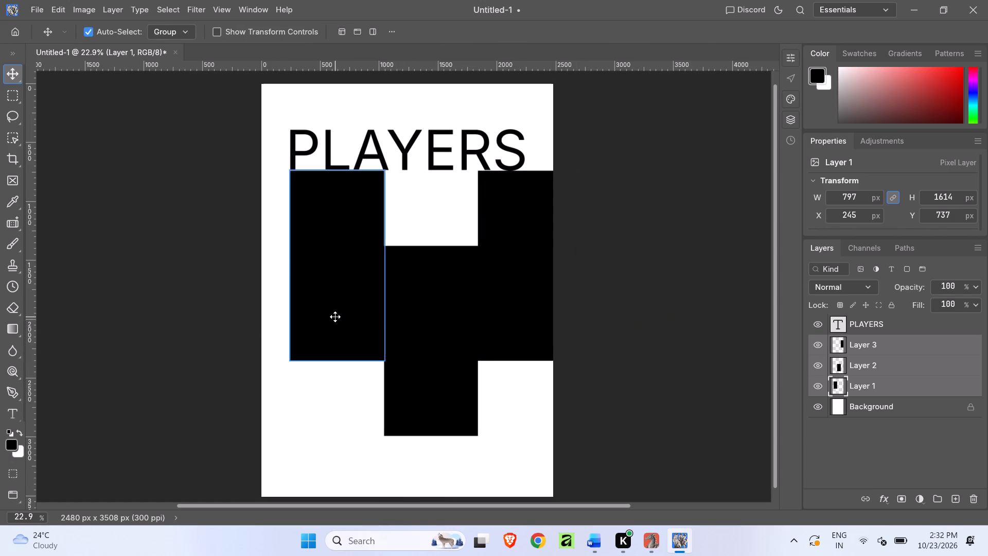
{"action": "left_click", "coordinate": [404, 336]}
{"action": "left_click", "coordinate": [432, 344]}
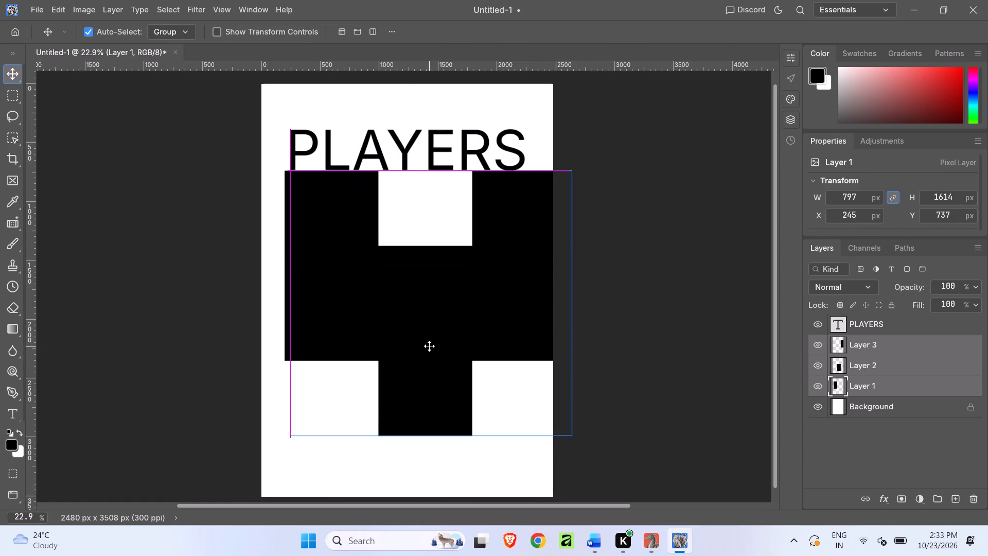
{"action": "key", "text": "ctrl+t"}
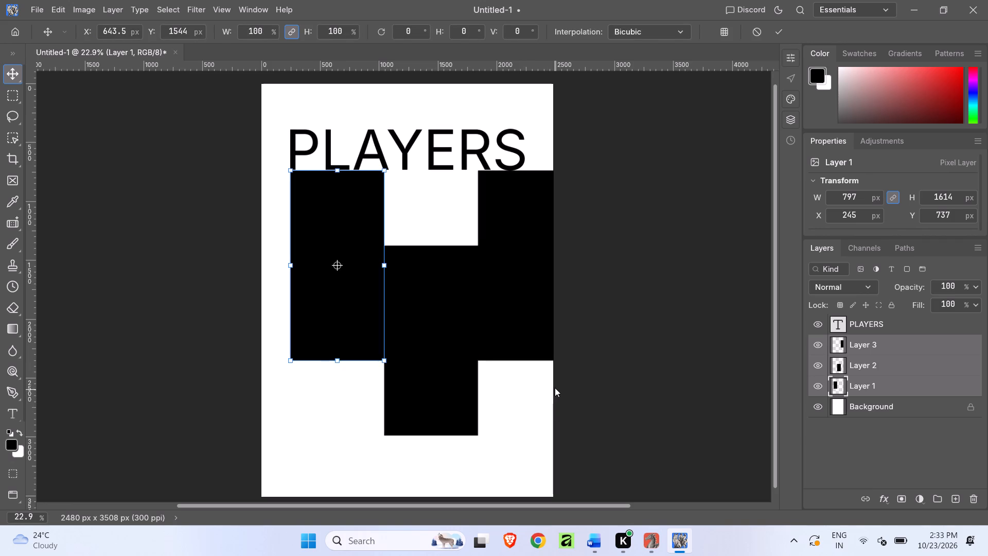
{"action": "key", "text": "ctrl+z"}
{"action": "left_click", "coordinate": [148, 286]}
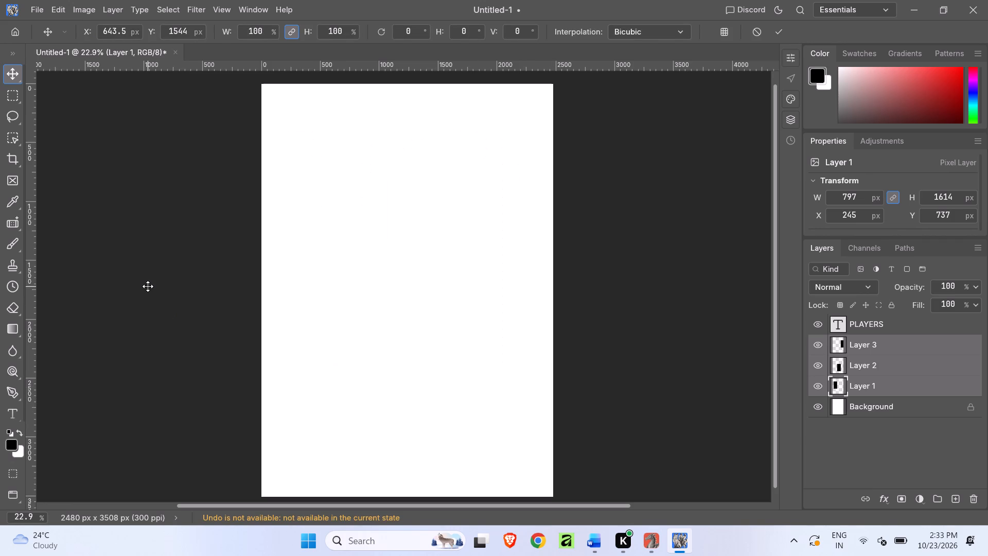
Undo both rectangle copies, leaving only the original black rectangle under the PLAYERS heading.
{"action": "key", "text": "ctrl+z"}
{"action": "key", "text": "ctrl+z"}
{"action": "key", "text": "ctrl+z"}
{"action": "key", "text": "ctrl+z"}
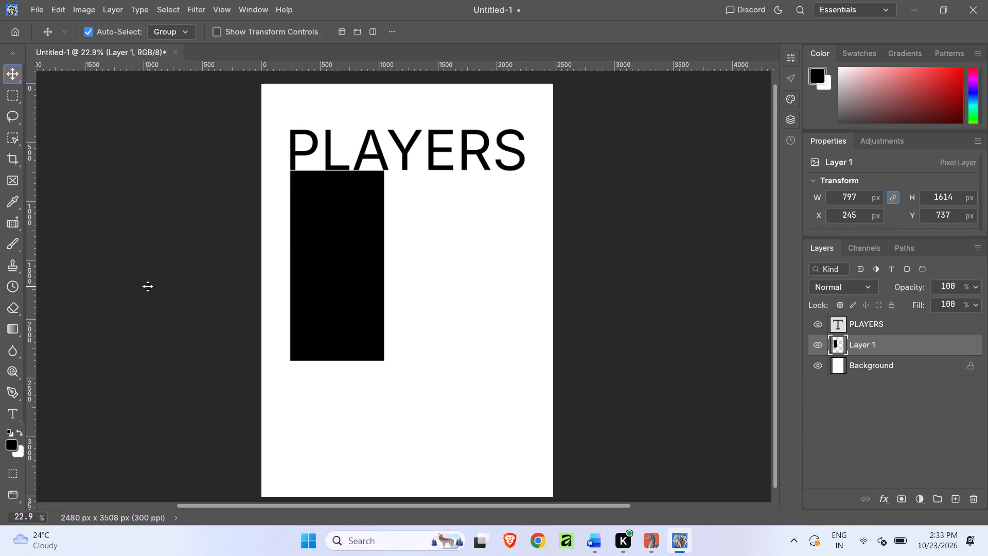
Undo the original black rectangle's move, returning it to the centre of the page at X 841 px, Y 947 px.
{"action": "key", "text": "ctrl+z"}
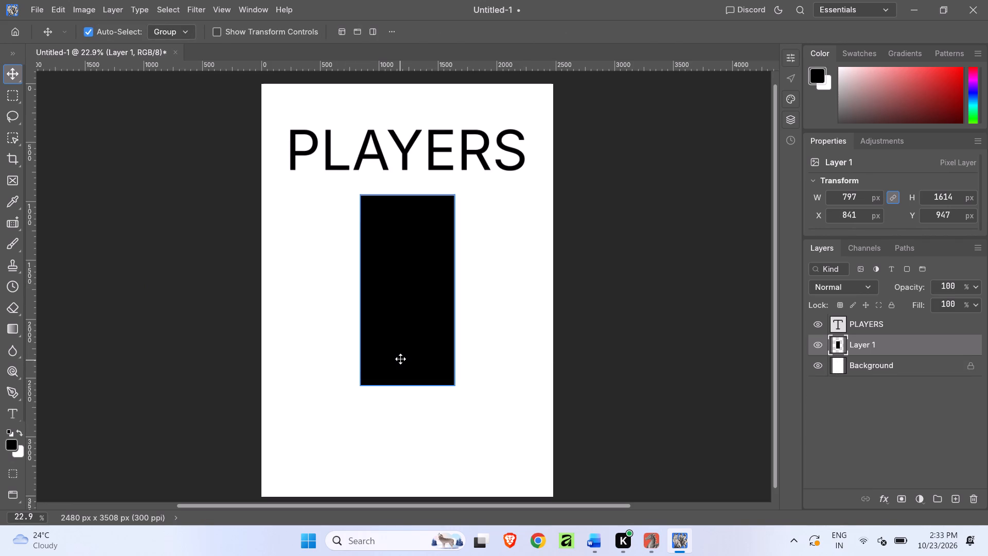
Free Transform the black rectangle to 50% height at 100% width, keeping its top edge in place under the PLAYERS heading.
{"action": "left_click", "coordinate": [400, 358]}
{"action": "left_click", "coordinate": [400, 357]}
{"action": "key", "text": "ctrl+t"}
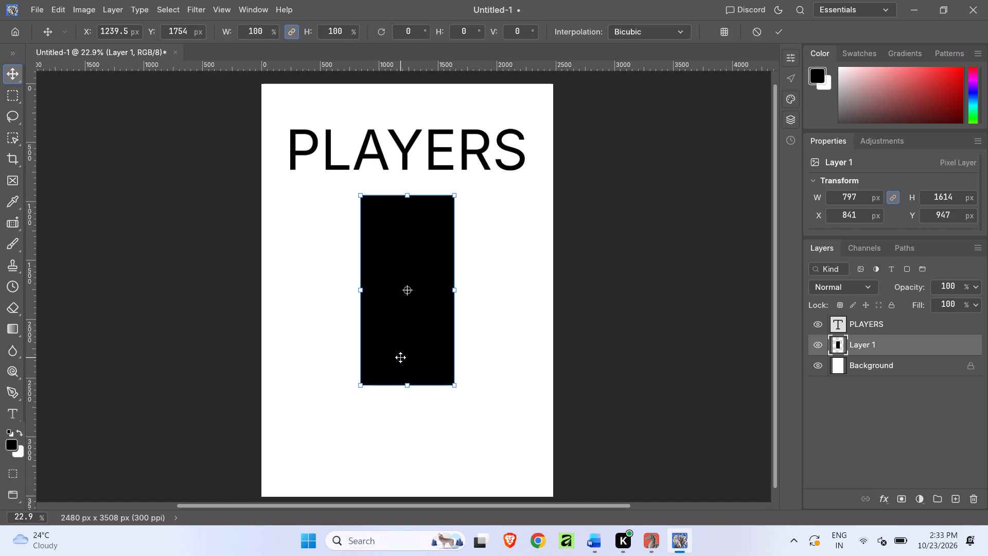
{"action": "left_click_drag", "start_coordinate": [409, 386], "coordinate": [410, 318]}
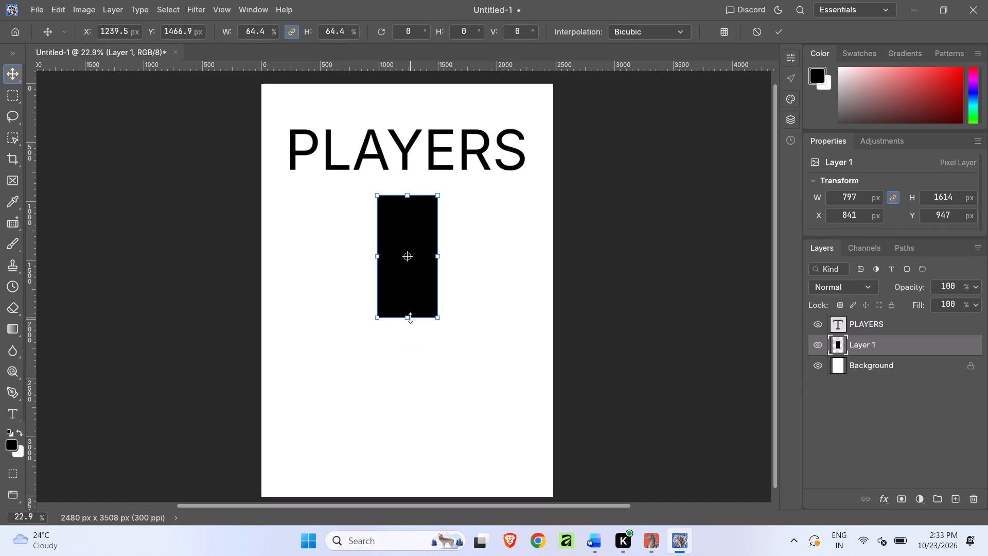
{"action": "key", "text": "ctrl+z"}
{"action": "left_click_drag", "start_coordinate": [408, 388], "coordinate": [409, 367]}
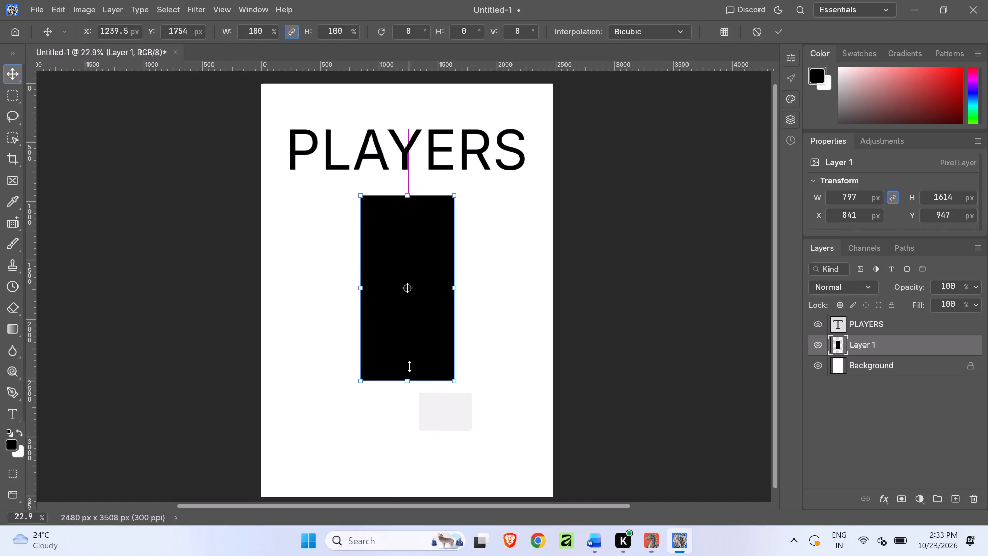
{"action": "left_click_drag", "start_coordinate": [409, 367], "coordinate": [410, 293]}
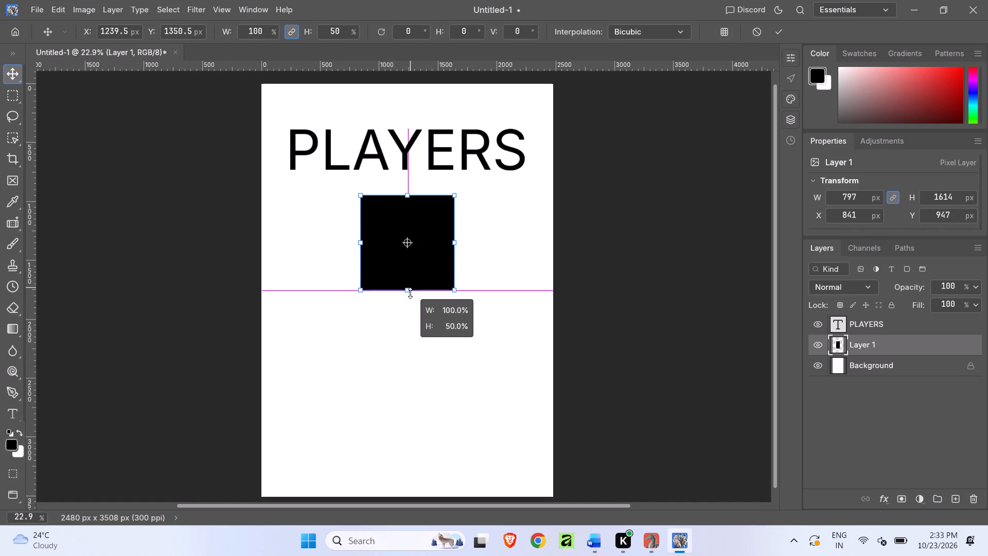
{"action": "left_click_drag", "start_coordinate": [410, 293], "coordinate": [410, 295]}
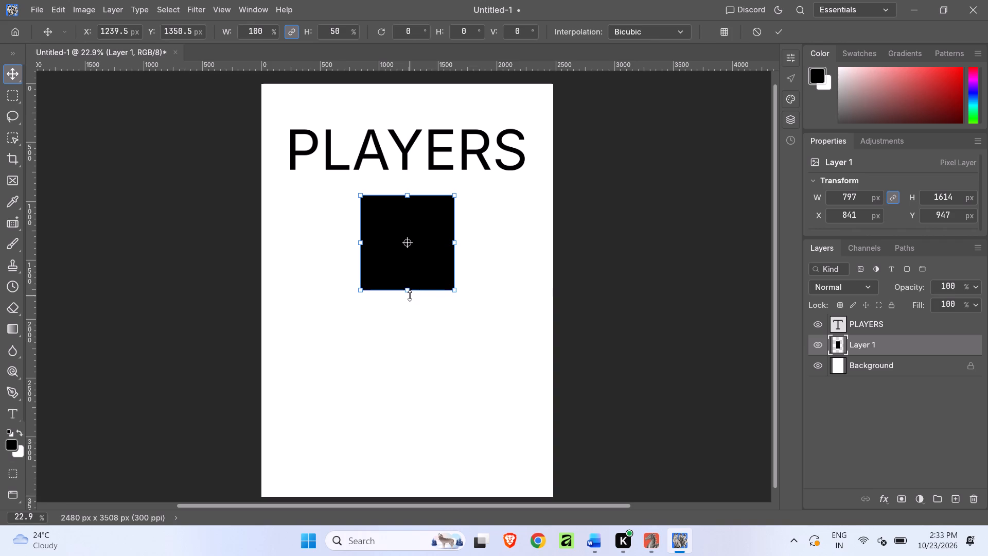
{"action": "left_click", "coordinate": [714, 263]}
Duplicate the black square and place the copy corner to corner at its lower right, at X 1640 px, Y 1754 px.
{"action": "left_click", "coordinate": [397, 235]}
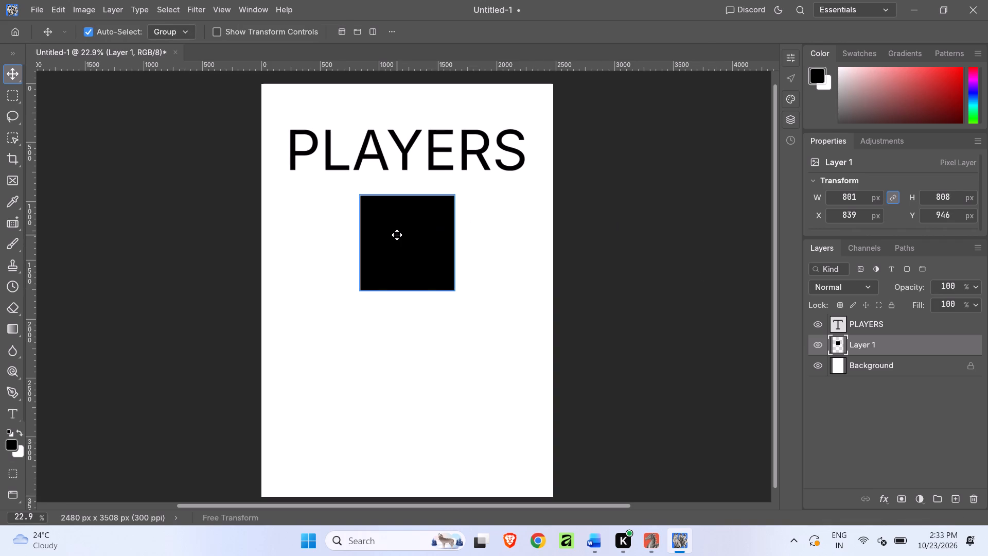
{"action": "left_click", "coordinate": [397, 235]}
{"action": "key", "text": "ctrl+c"}
{"action": "key", "text": "ctrl+v"}
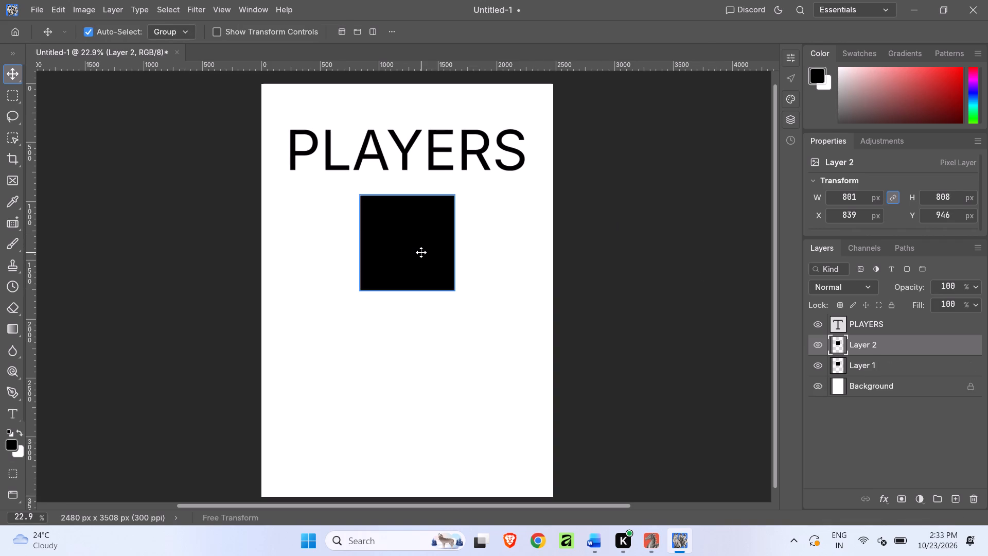
{"action": "left_click_drag", "start_coordinate": [421, 252], "coordinate": [511, 346]}
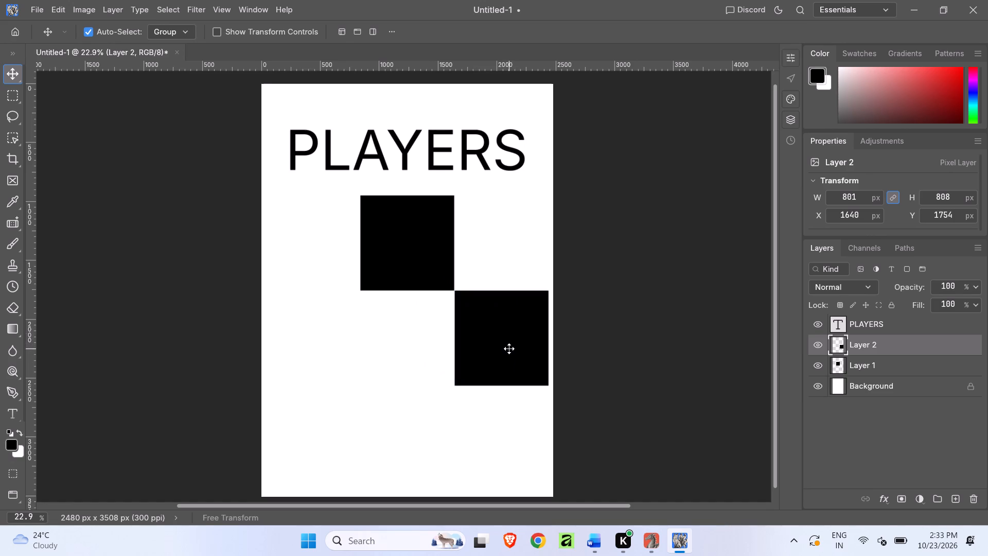
Duplicate the second square and align the copy under the first square, near the page bottom at X 840 px, Y 2562 px.
{"action": "key", "text": "ctrl+c"}
{"action": "key", "text": "ctrl+v"}
{"action": "left_click_drag", "start_coordinate": [485, 363], "coordinate": [372, 454]}
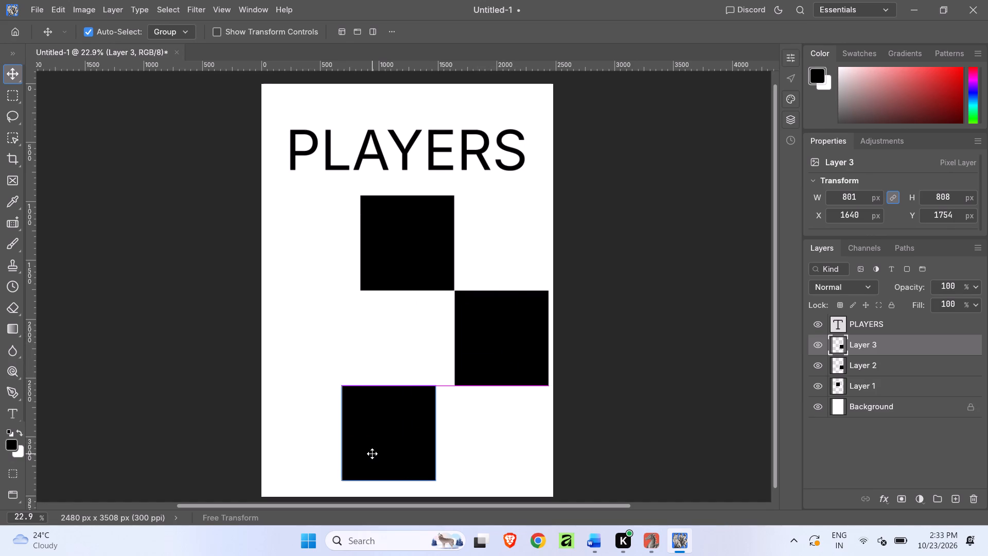
{"action": "left_click_drag", "start_coordinate": [372, 454], "coordinate": [392, 458]}
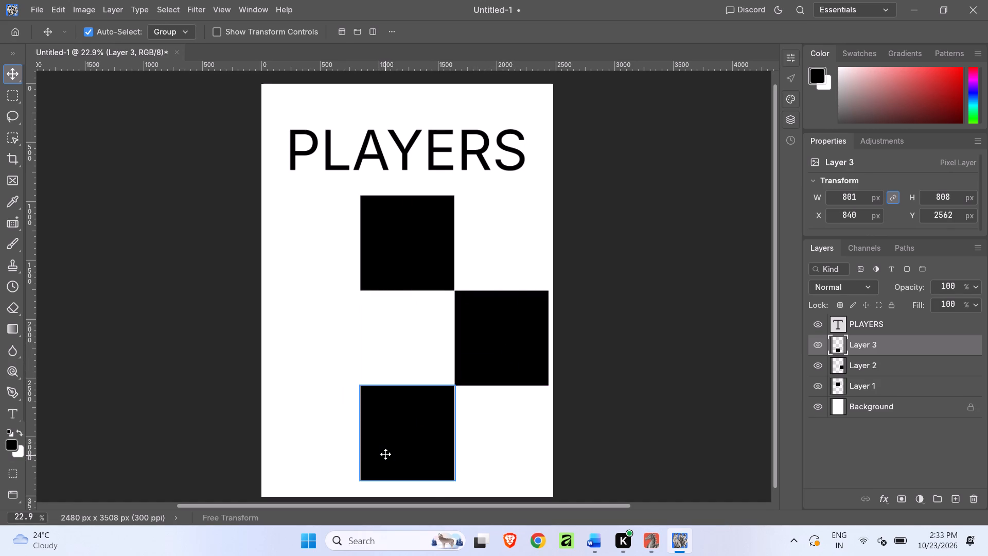
Duplicate the bottom square and place the copy at X 39 px, Y 1754 px, completing the checkerboard cross opposite the second square.
{"action": "key", "text": "ctrl+c"}
{"action": "key", "text": "ctrl+v"}
{"action": "left_click_drag", "start_coordinate": [424, 467], "coordinate": [425, 465]}
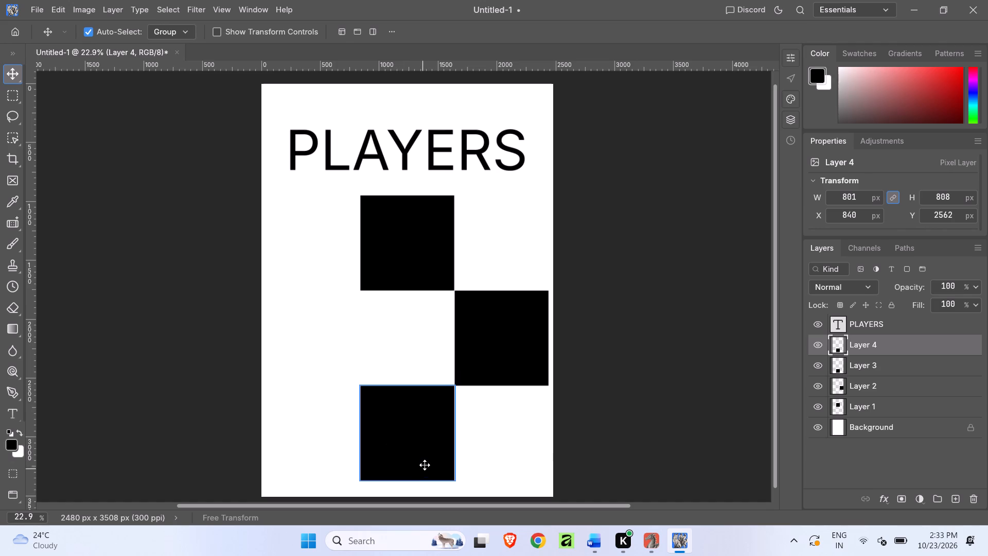
{"action": "left_click_drag", "start_coordinate": [425, 465], "coordinate": [337, 371]}
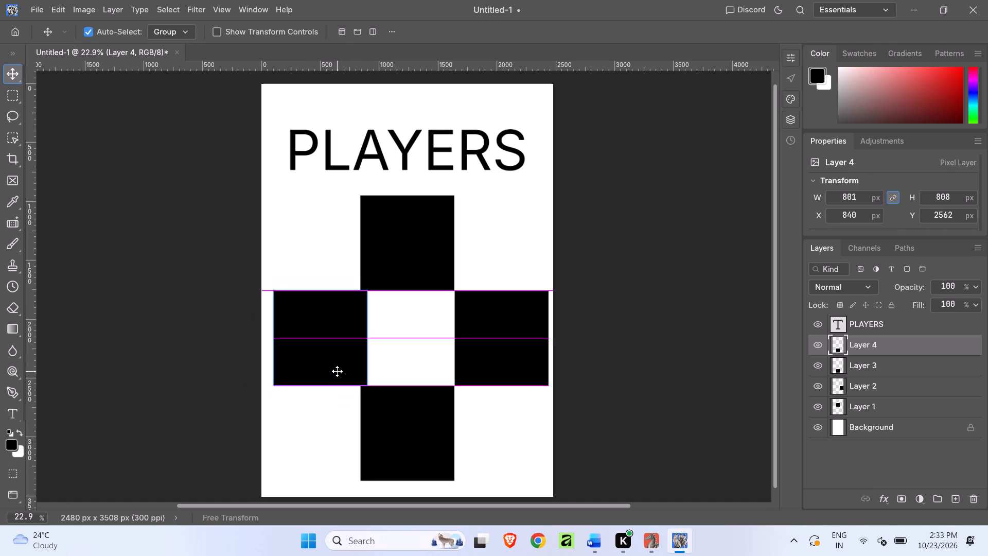
{"action": "left_click_drag", "start_coordinate": [337, 371], "coordinate": [332, 373]}
{"action": "left_click", "coordinate": [225, 242]}
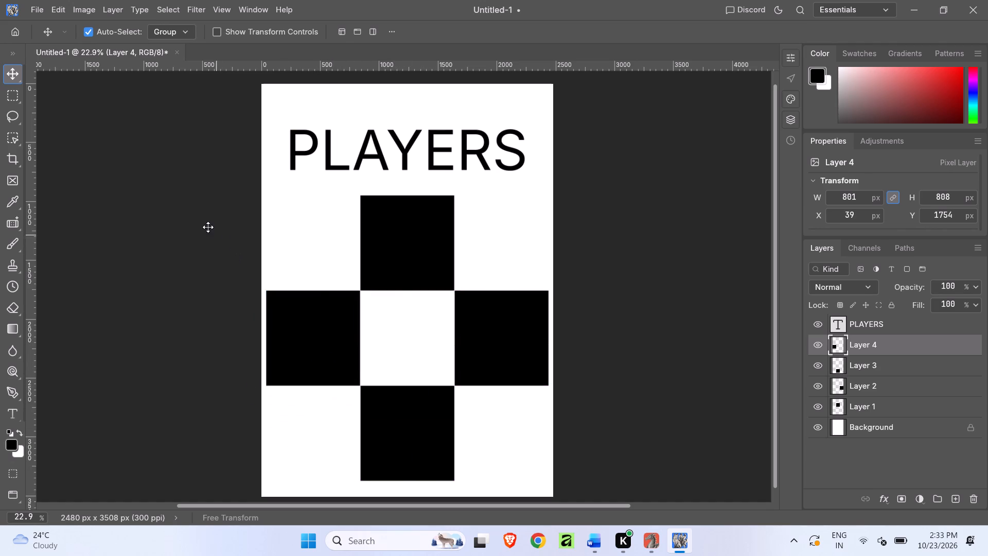
Select all four black squares below the PLAYERS heading and group their layers.
{"action": "left_click_drag", "start_coordinate": [203, 206], "coordinate": [479, 429]}
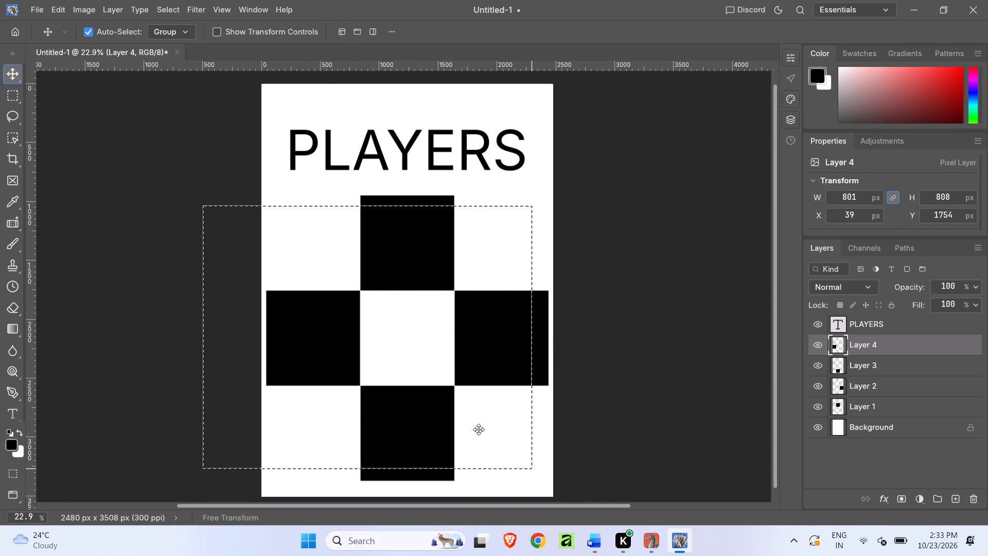
{"action": "left_click_drag", "start_coordinate": [479, 429], "coordinate": [192, 255]}
{"action": "left_click_drag", "start_coordinate": [209, 171], "coordinate": [649, 518]}
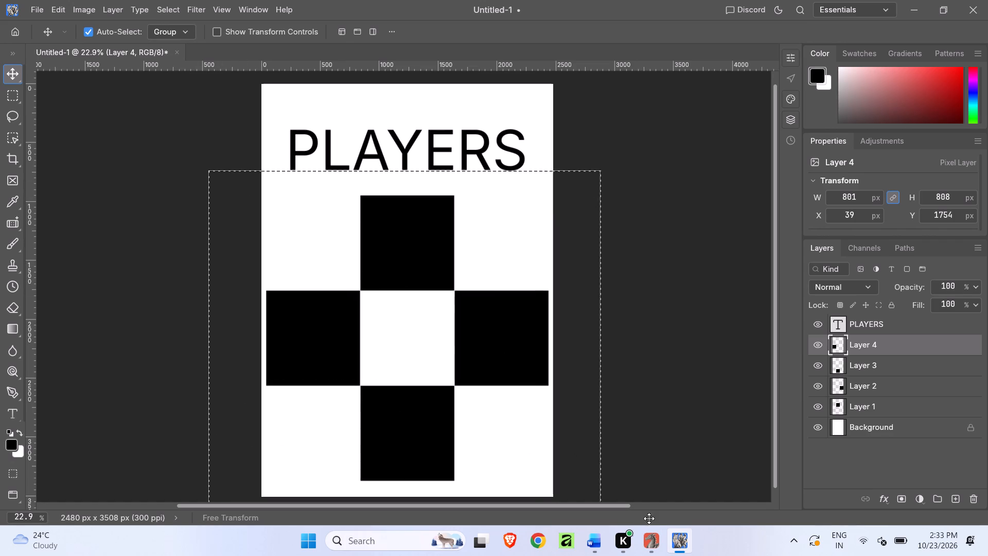
{"action": "left_click_drag", "start_coordinate": [649, 518], "coordinate": [649, 517]}
{"action": "key", "text": "ctrl+g"}
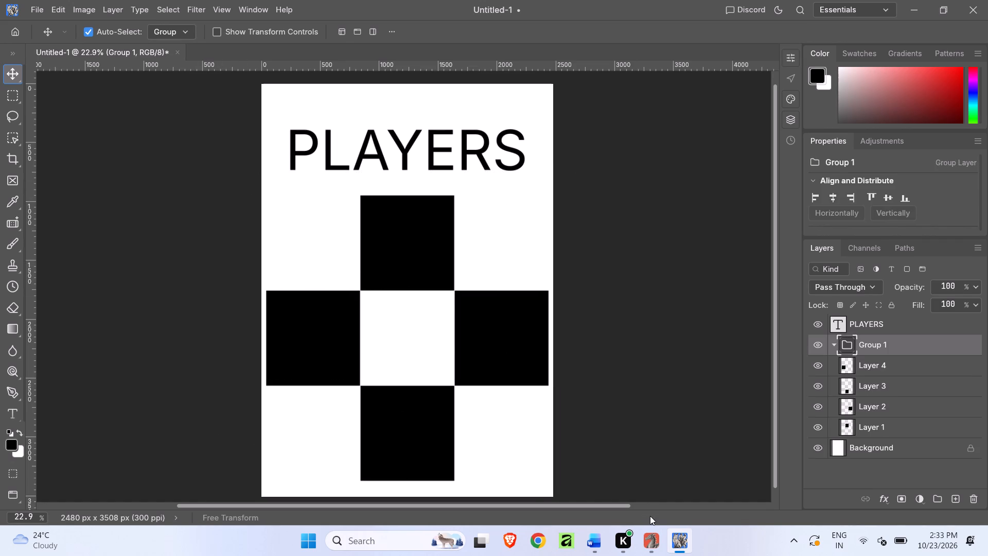
Scale the group of squares proportionally to about 85.9% and centre it under the PLAYERS heading at about X 1241 px, Y 1987 px.
{"action": "key", "text": "ctrl+t"}
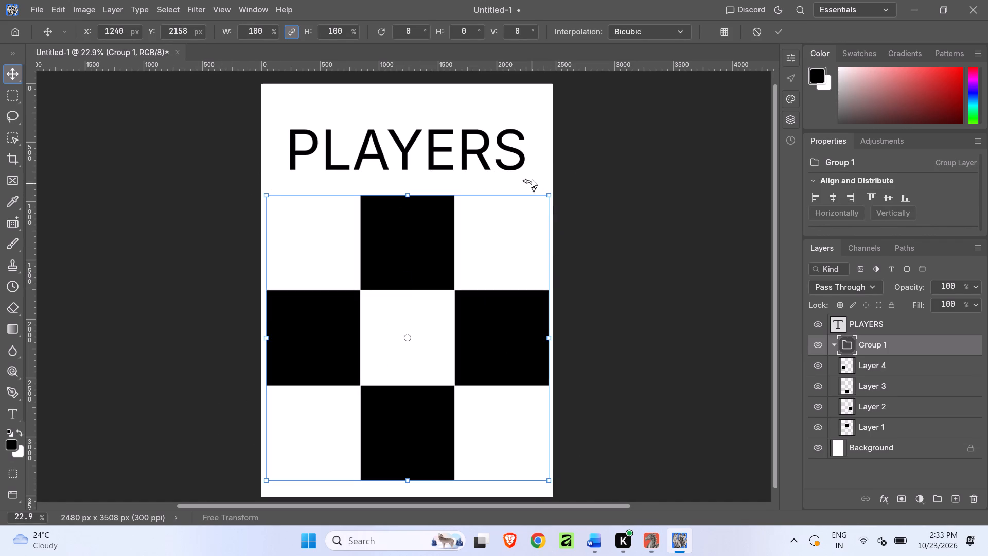
{"action": "left_click_drag", "start_coordinate": [556, 195], "coordinate": [518, 241]}
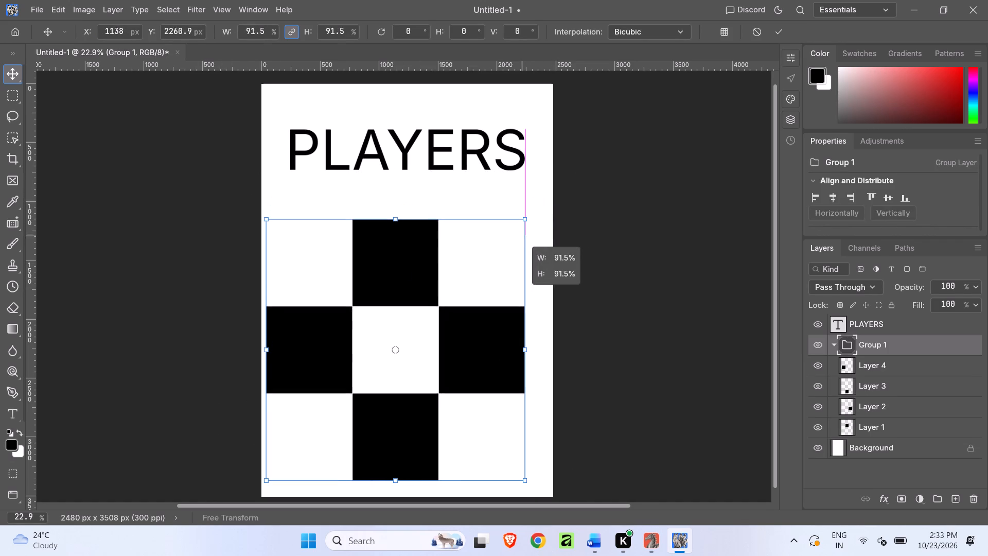
{"action": "left_click_drag", "start_coordinate": [518, 241], "coordinate": [510, 256]}
{"action": "left_click_drag", "start_coordinate": [456, 366], "coordinate": [478, 325]}
{"action": "left_click", "coordinate": [685, 281]}
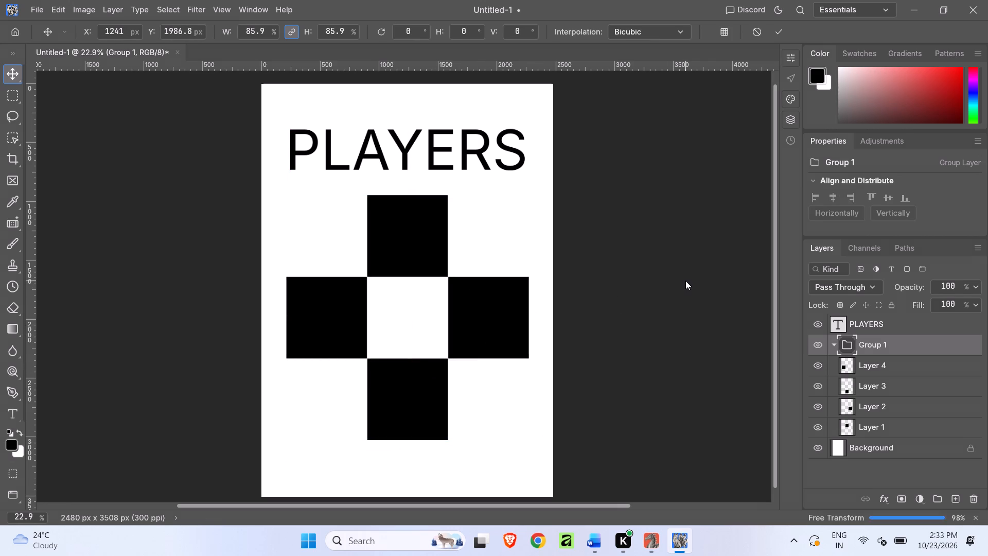
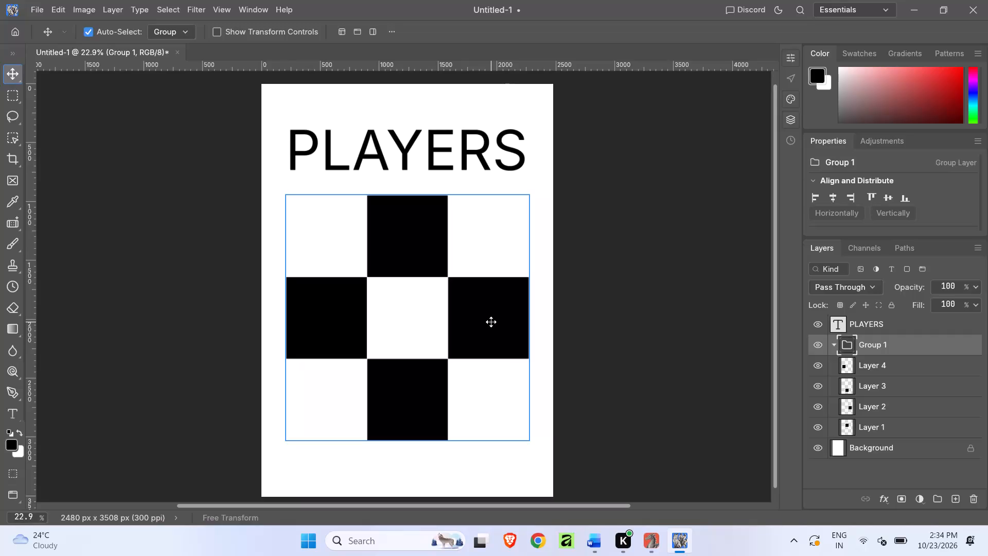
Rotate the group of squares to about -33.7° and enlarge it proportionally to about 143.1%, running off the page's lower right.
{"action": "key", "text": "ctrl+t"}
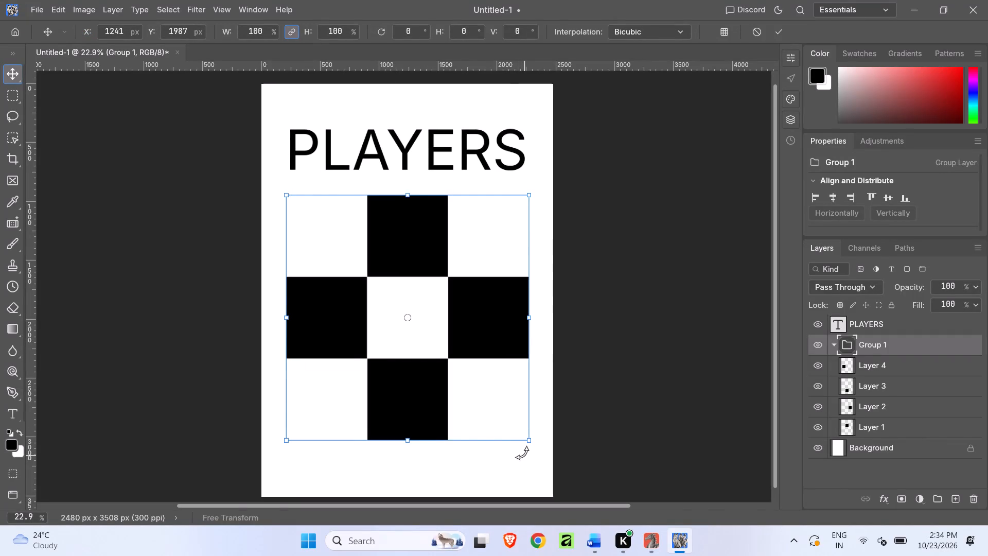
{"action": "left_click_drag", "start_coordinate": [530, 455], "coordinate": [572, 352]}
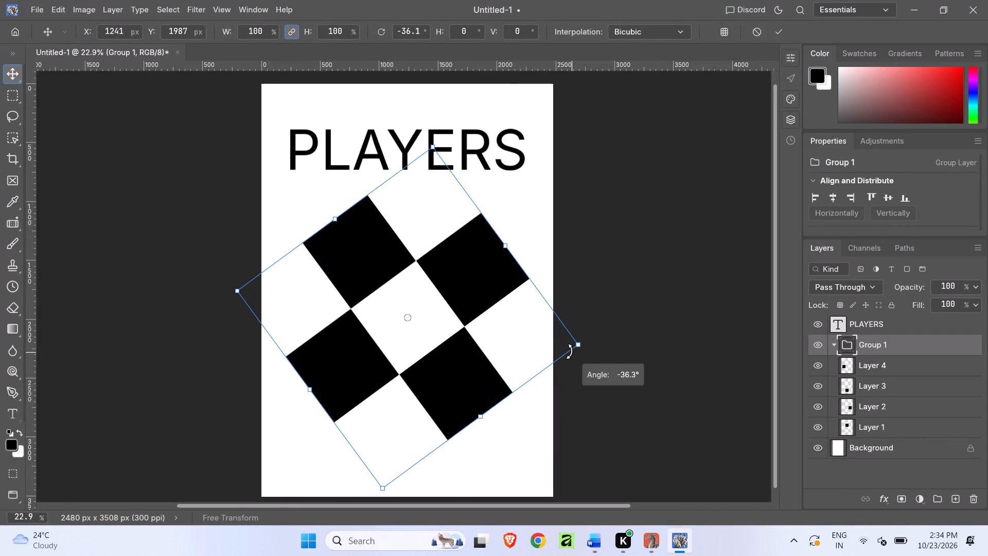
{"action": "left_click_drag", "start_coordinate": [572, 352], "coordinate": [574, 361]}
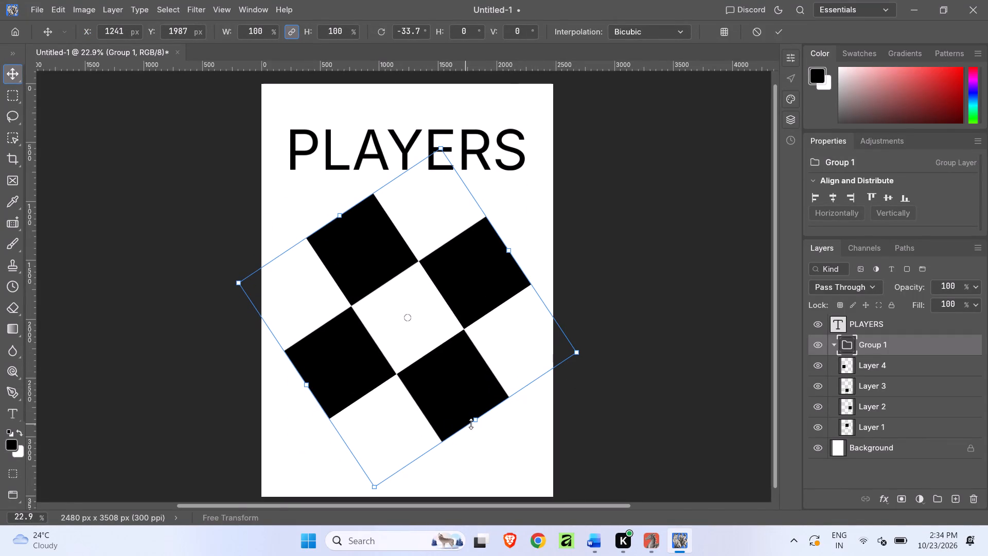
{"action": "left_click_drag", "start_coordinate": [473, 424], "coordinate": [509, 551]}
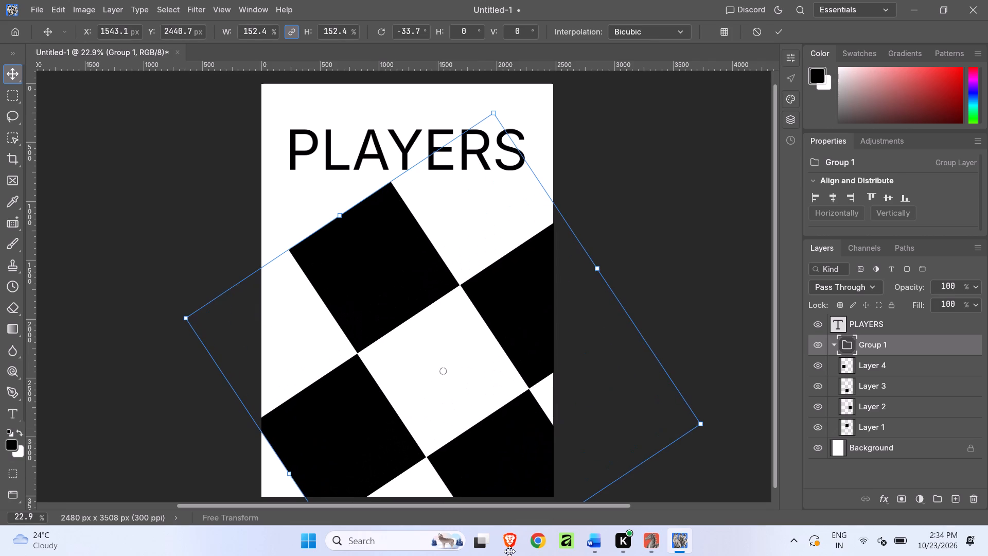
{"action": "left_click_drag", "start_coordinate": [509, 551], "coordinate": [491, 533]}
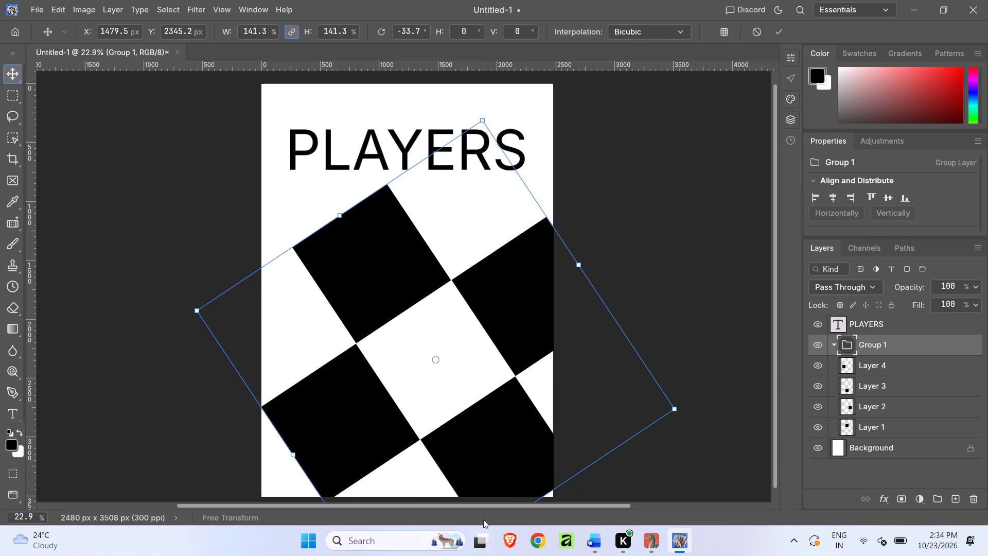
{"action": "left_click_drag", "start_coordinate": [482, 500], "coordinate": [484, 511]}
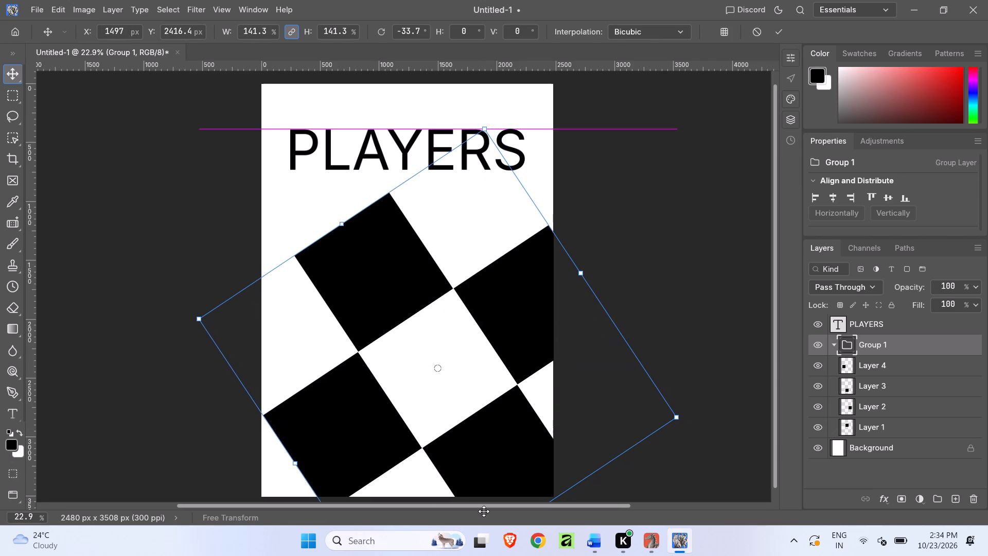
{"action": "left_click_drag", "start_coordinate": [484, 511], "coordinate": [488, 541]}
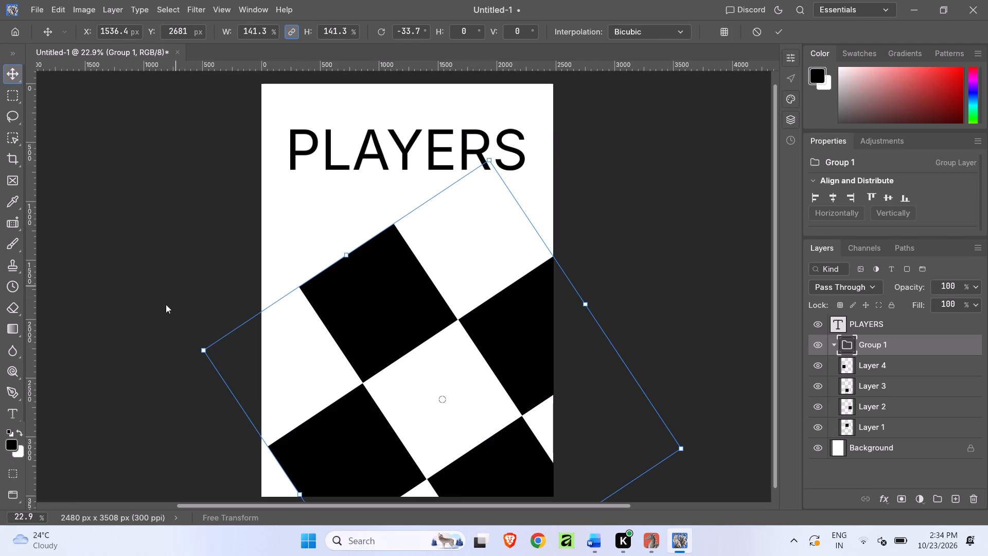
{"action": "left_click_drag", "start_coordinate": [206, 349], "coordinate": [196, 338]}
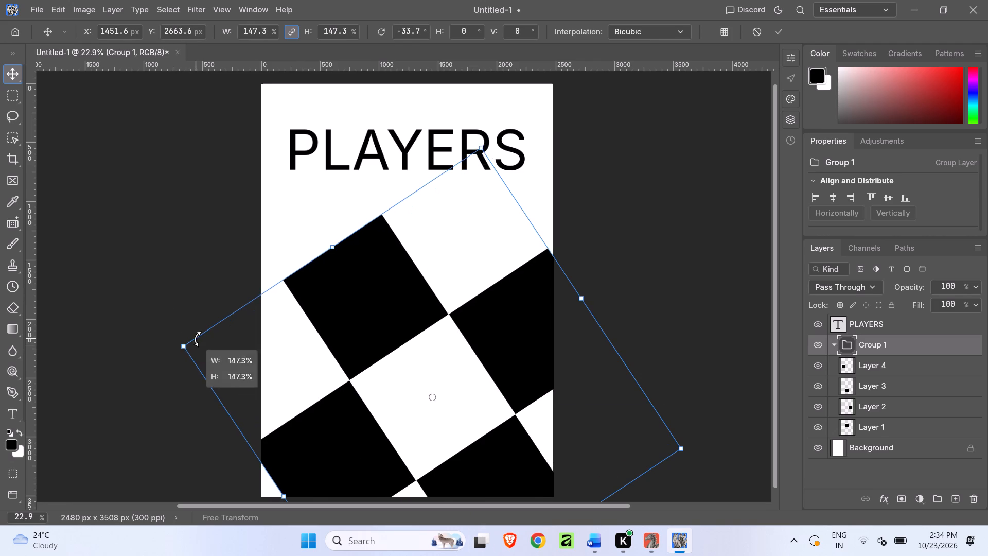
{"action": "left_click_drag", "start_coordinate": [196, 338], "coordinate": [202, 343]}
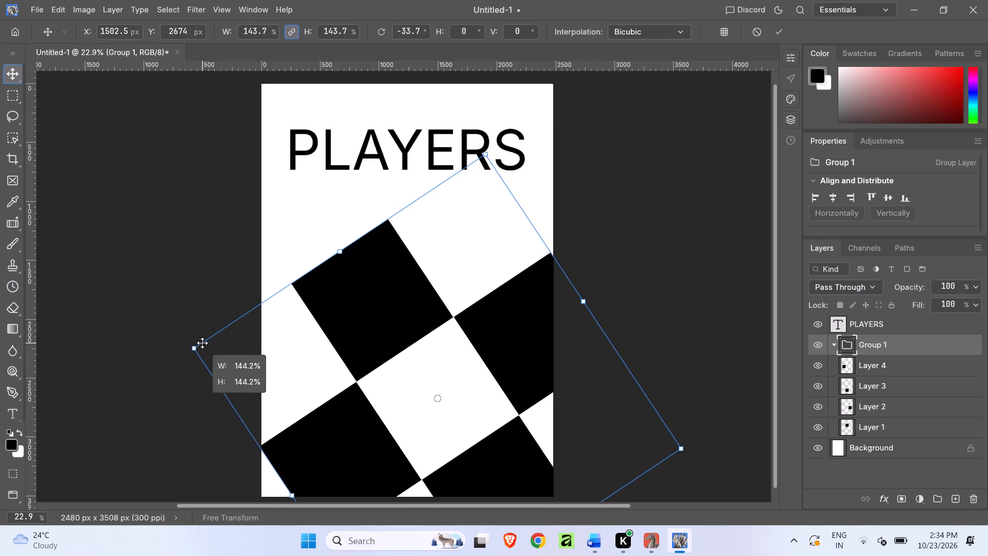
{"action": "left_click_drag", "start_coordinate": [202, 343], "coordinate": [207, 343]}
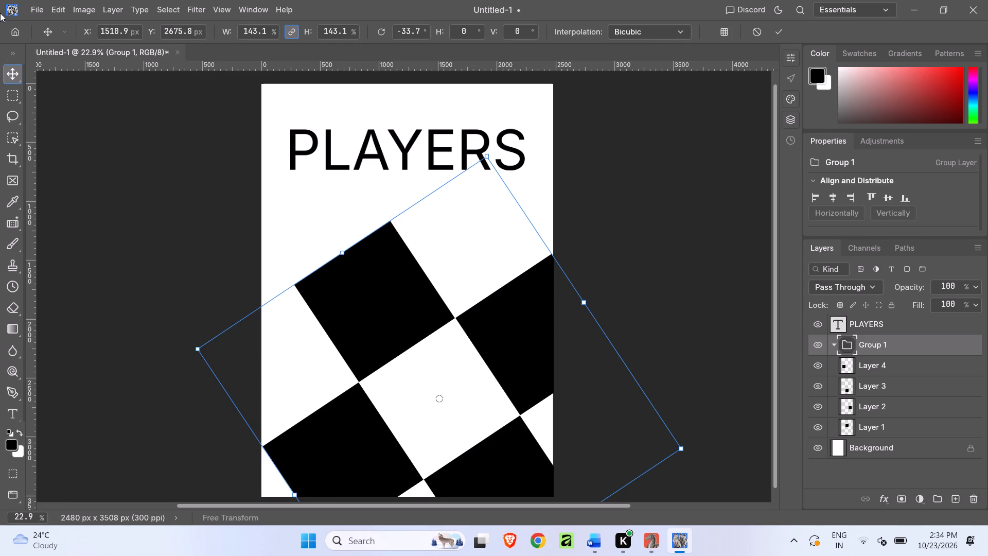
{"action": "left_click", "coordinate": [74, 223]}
Move the PLAYERS heading up to X 244 px, Y 301 px, keeping it horizontally centred on the page.
{"action": "scroll", "coordinate": [423, 218], "scroll_direction": "down", "scroll_amount": 3, "text": "ctrl"}
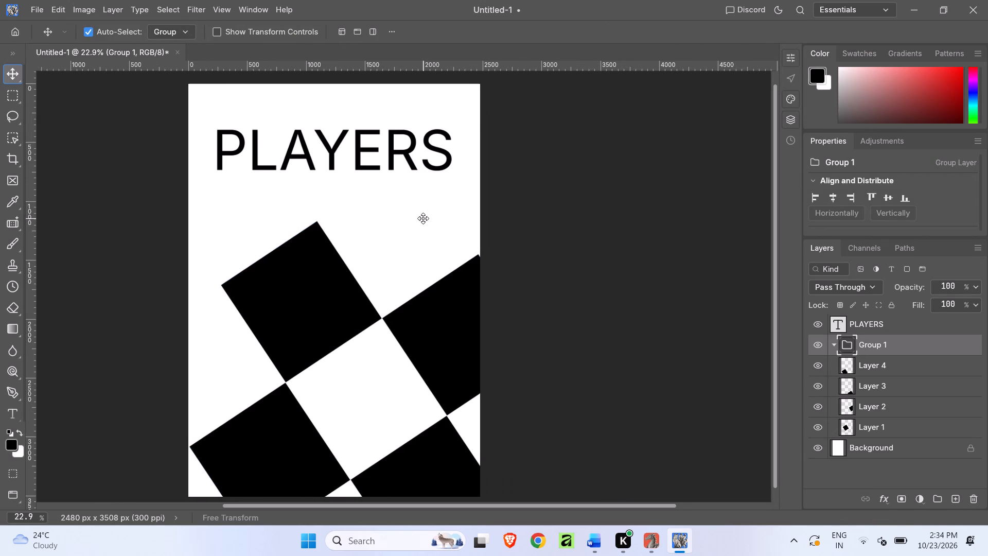
{"action": "left_click", "coordinate": [415, 146]}
{"action": "left_click_drag", "start_coordinate": [410, 146], "coordinate": [418, 171]}
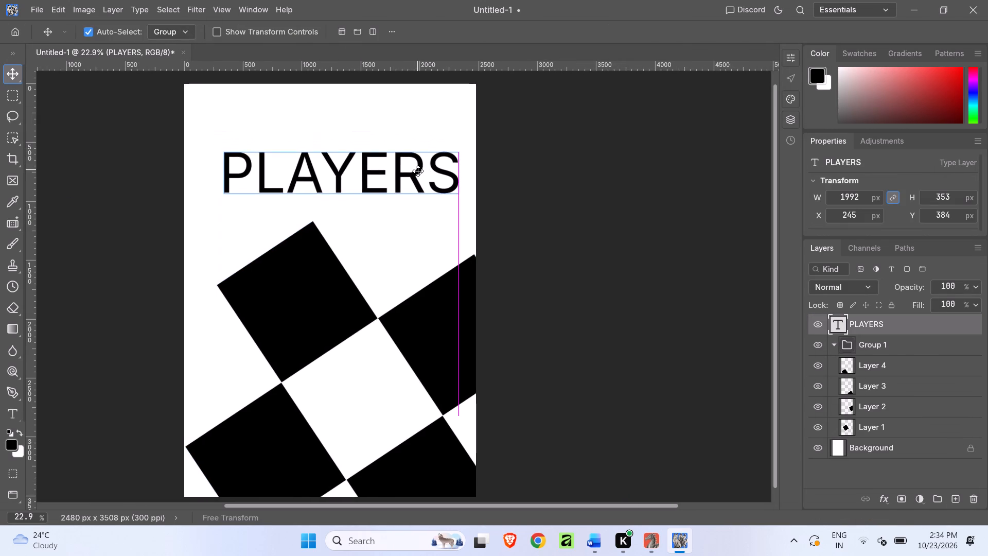
{"action": "left_click_drag", "start_coordinate": [418, 171], "coordinate": [410, 144]}
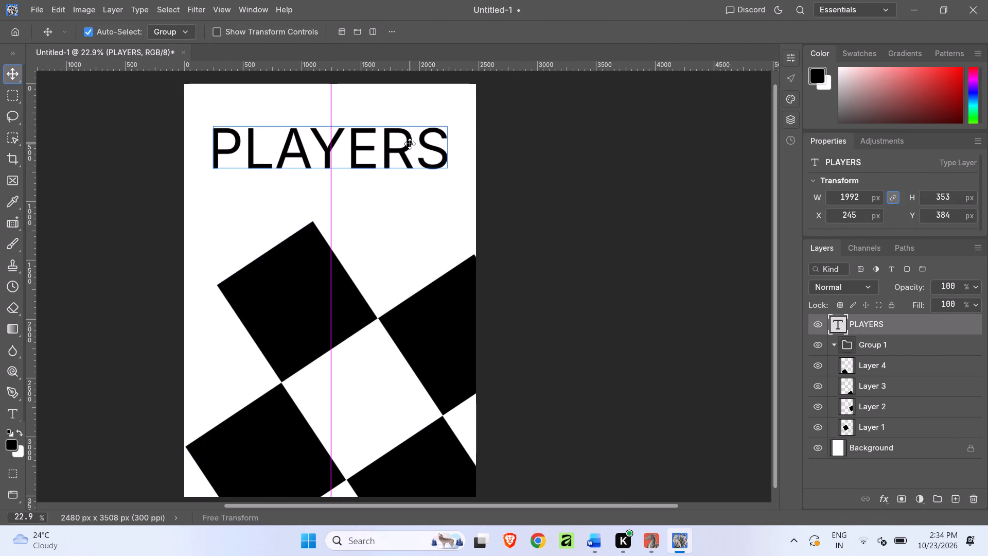
{"action": "left_click_drag", "start_coordinate": [410, 144], "coordinate": [408, 136]}
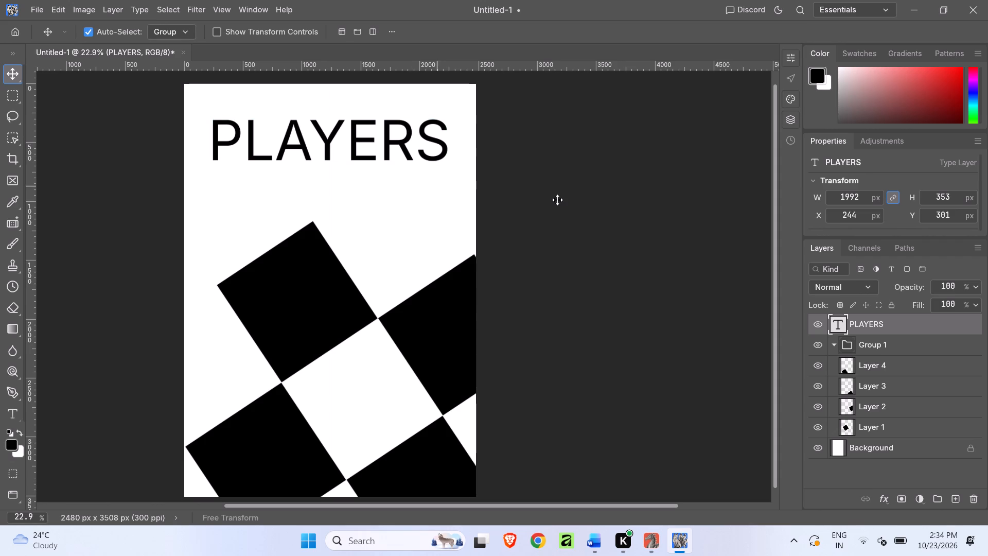
Scale the tilted group of squares proportionally to about 62.5% so it fits on the page below the PLAYERS heading.
{"action": "left_click", "coordinate": [557, 200]}
{"action": "scroll", "coordinate": [557, 200], "scroll_direction": "down", "scroll_amount": 6, "text": "ctrl"}
{"action": "scroll", "coordinate": [557, 200], "scroll_direction": "up", "scroll_amount": 4, "text": "ctrl"}
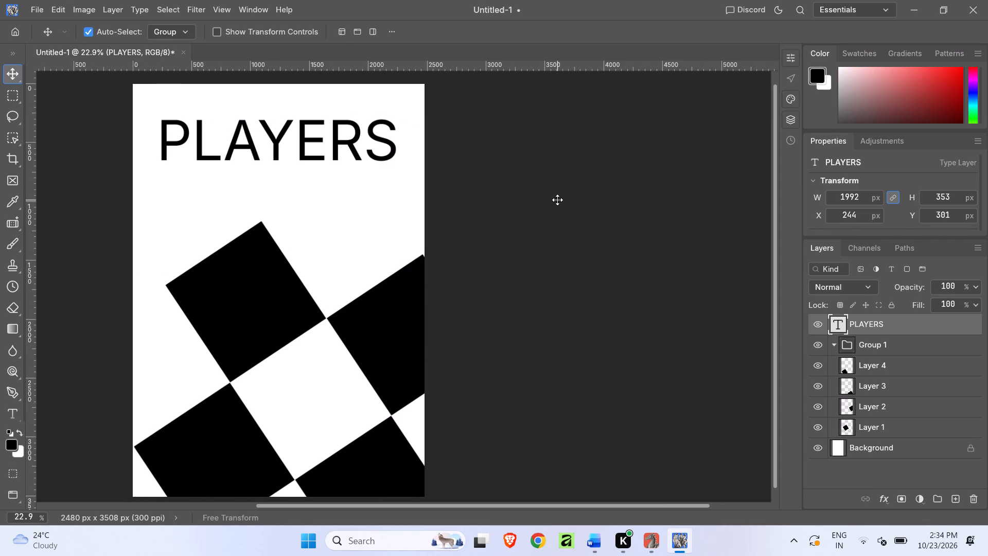
{"action": "scroll", "coordinate": [557, 200], "scroll_direction": "down", "scroll_amount": 5, "text": "alt"}
{"action": "scroll", "coordinate": [557, 200], "scroll_direction": "up", "scroll_amount": 3, "text": "alt"}
{"action": "scroll", "coordinate": [557, 200], "scroll_direction": "down", "scroll_amount": 4, "text": "alt"}
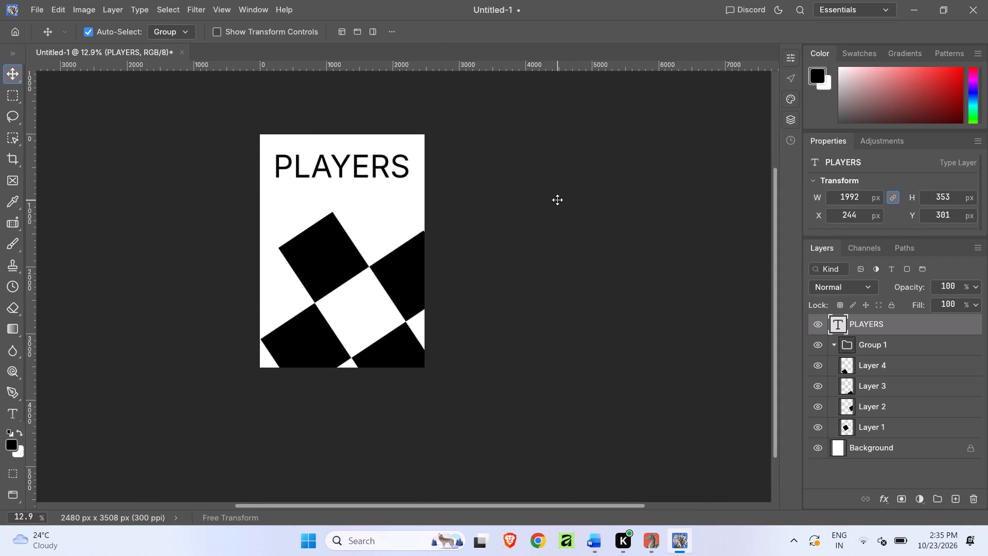
{"action": "left_click", "coordinate": [412, 290]}
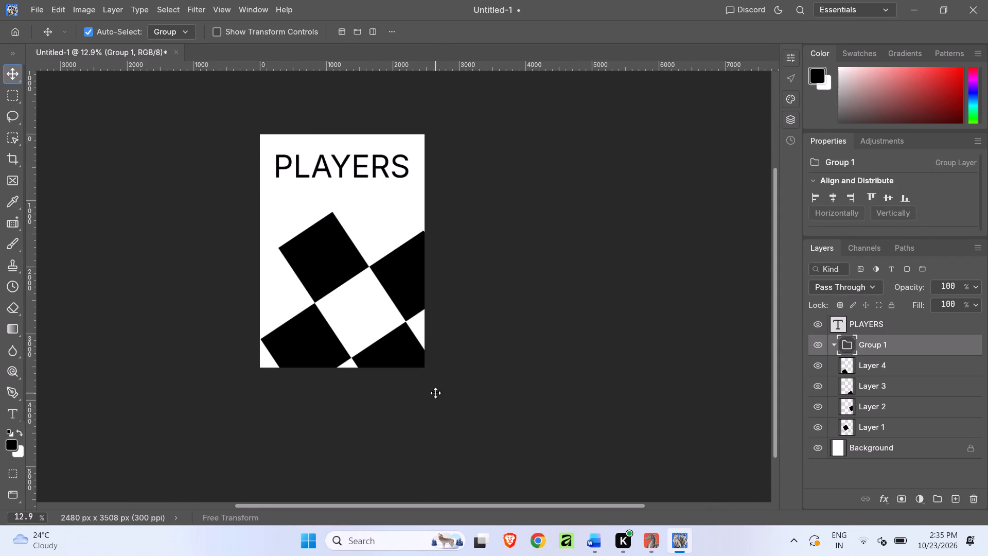
{"action": "left_click", "coordinate": [421, 270]}
{"action": "key", "text": "ctrl+t"}
{"action": "left_click_drag", "start_coordinate": [460, 414], "coordinate": [420, 370]}
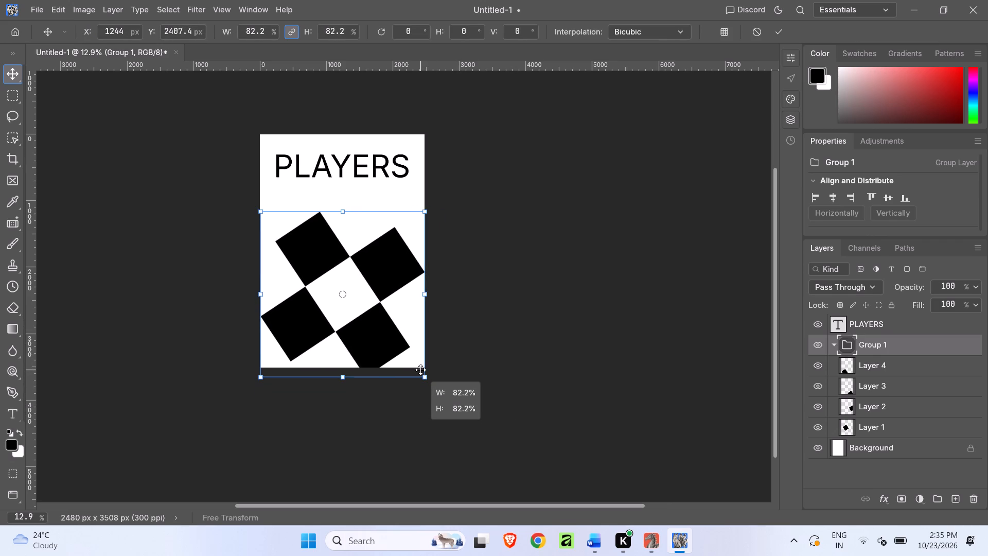
{"action": "left_click_drag", "start_coordinate": [420, 370], "coordinate": [404, 338]}
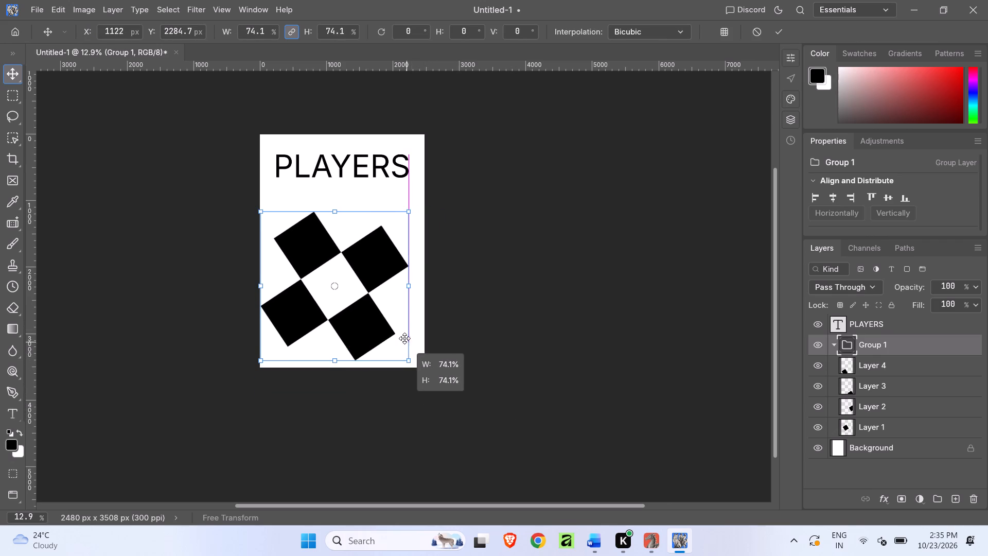
{"action": "left_click_drag", "start_coordinate": [404, 338], "coordinate": [410, 314]}
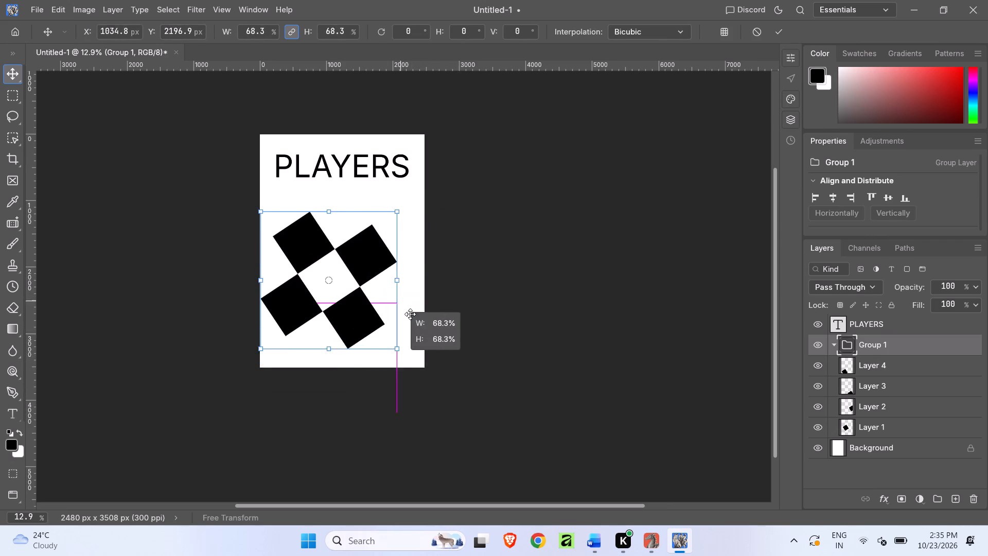
{"action": "left_click_drag", "start_coordinate": [410, 314], "coordinate": [424, 338]}
{"action": "left_click_drag", "start_coordinate": [356, 343], "coordinate": [357, 333]}
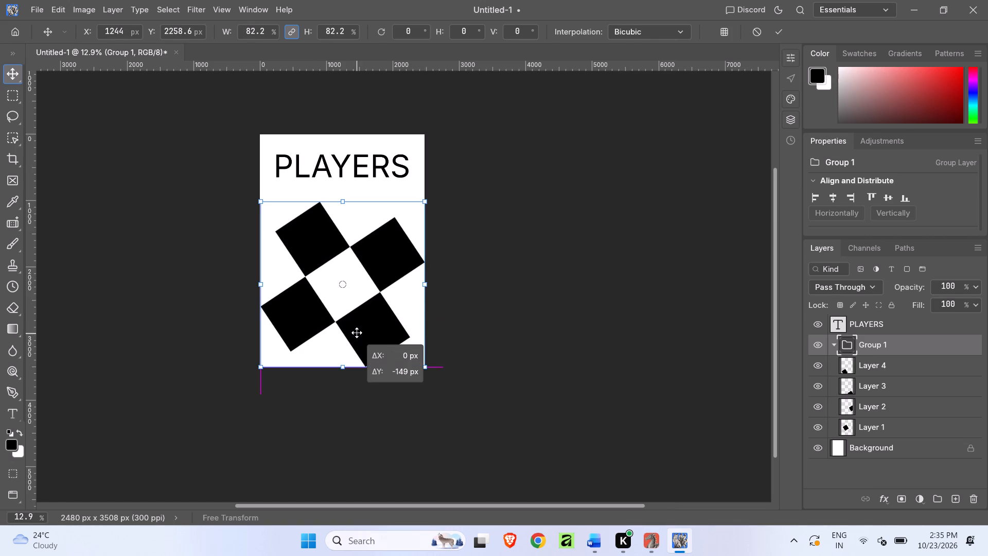
{"action": "left_click_drag", "start_coordinate": [357, 333], "coordinate": [351, 317]}
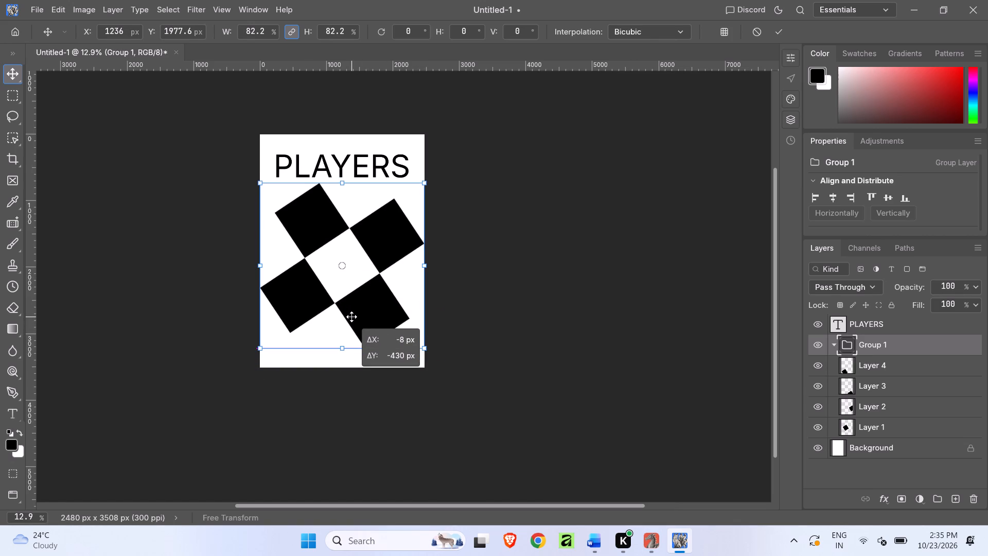
{"action": "left_click_drag", "start_coordinate": [351, 317], "coordinate": [355, 322]}
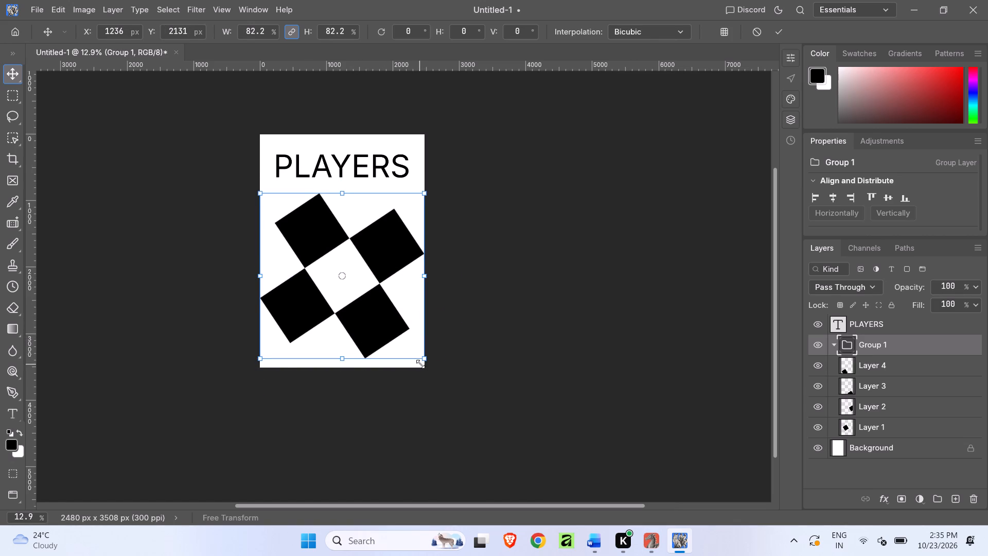
{"action": "left_click_drag", "start_coordinate": [424, 360], "coordinate": [385, 296]}
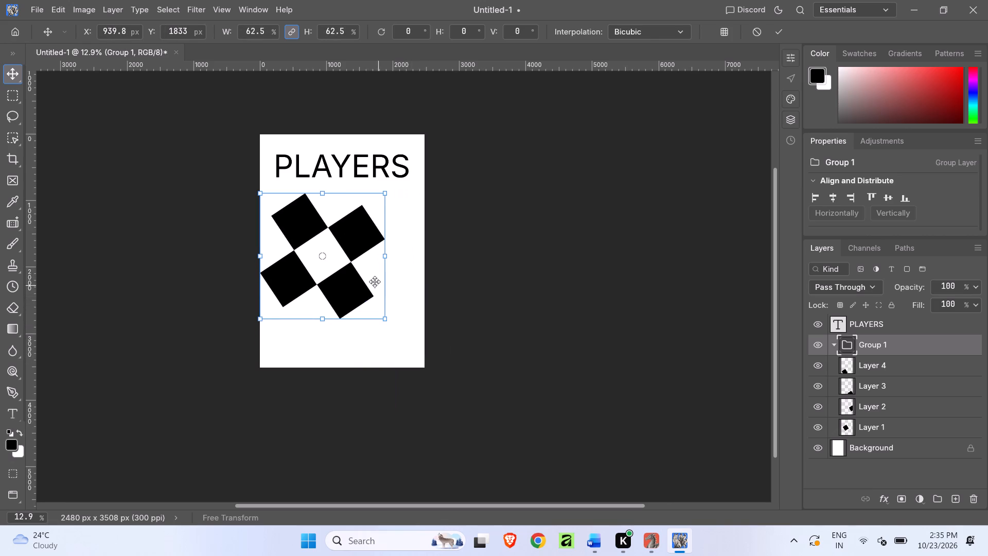
Rotate the group of squares upright by about 33.5° and centre it on the page at X 1240 px, Y 1754 px.
{"action": "left_click_drag", "start_coordinate": [397, 333], "coordinate": [323, 348]}
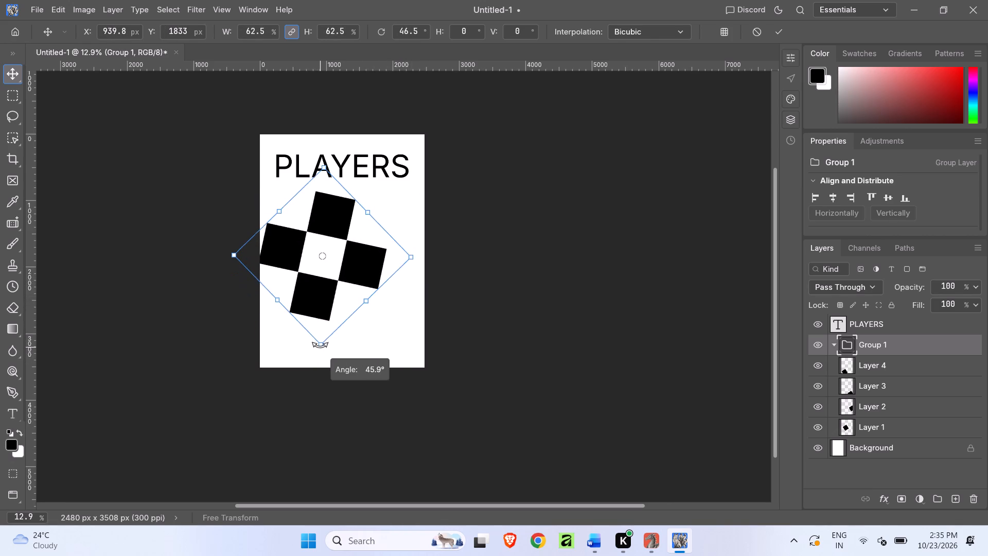
{"action": "left_click_drag", "start_coordinate": [323, 348], "coordinate": [340, 359]}
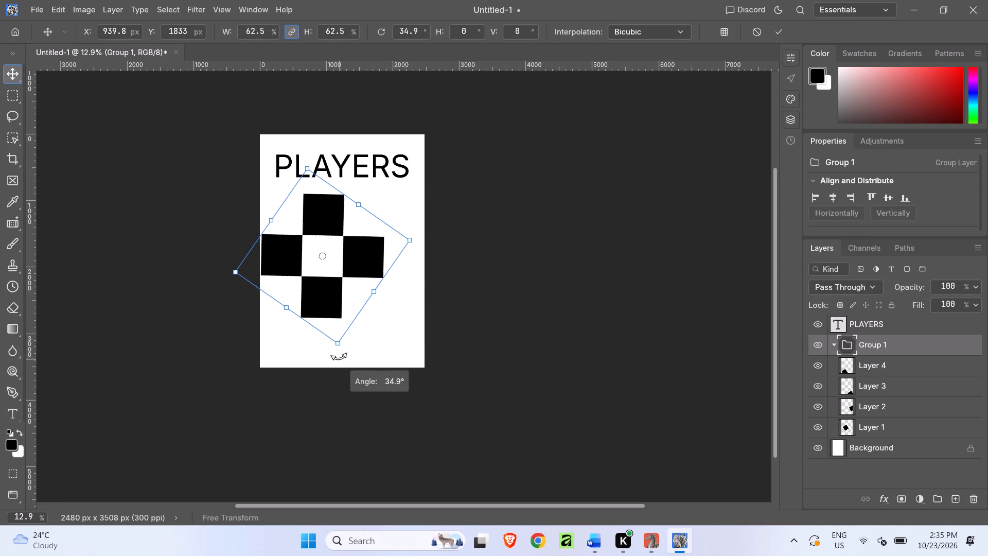
{"action": "left_click_drag", "start_coordinate": [340, 359], "coordinate": [342, 359]}
{"action": "left_click_drag", "start_coordinate": [332, 301], "coordinate": [351, 296]}
{"action": "key", "text": "Return"}
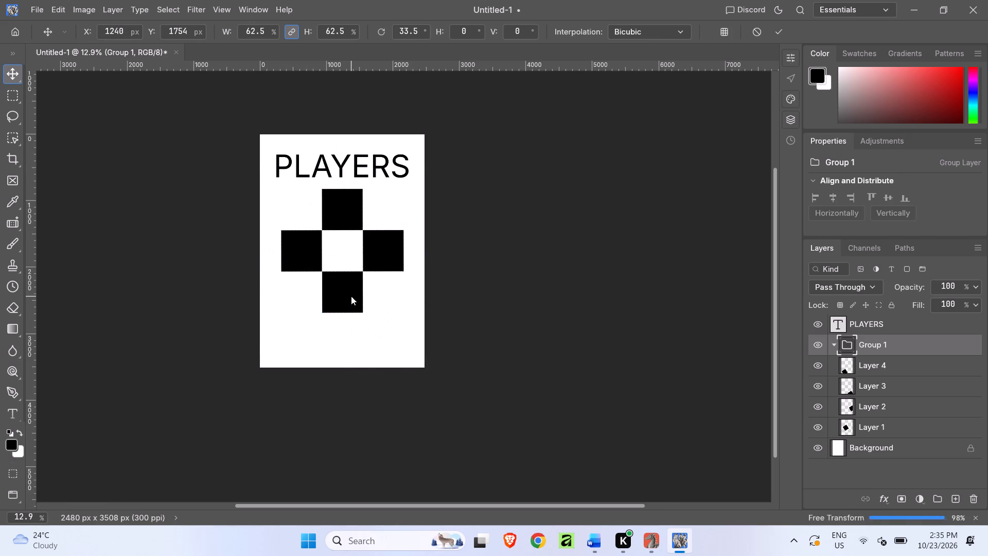
Duplicate the group of squares and place the copy straight below, its top square meeting the original's bottom square.
{"action": "left_click", "coordinate": [351, 296]}
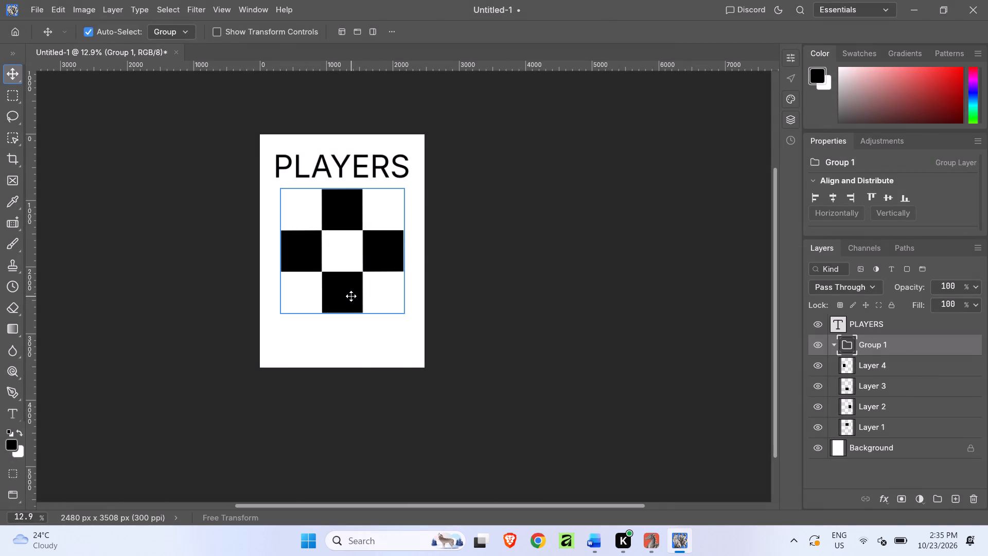
{"action": "left_click_drag", "start_coordinate": [351, 296], "coordinate": [355, 425], "text": "alt"}
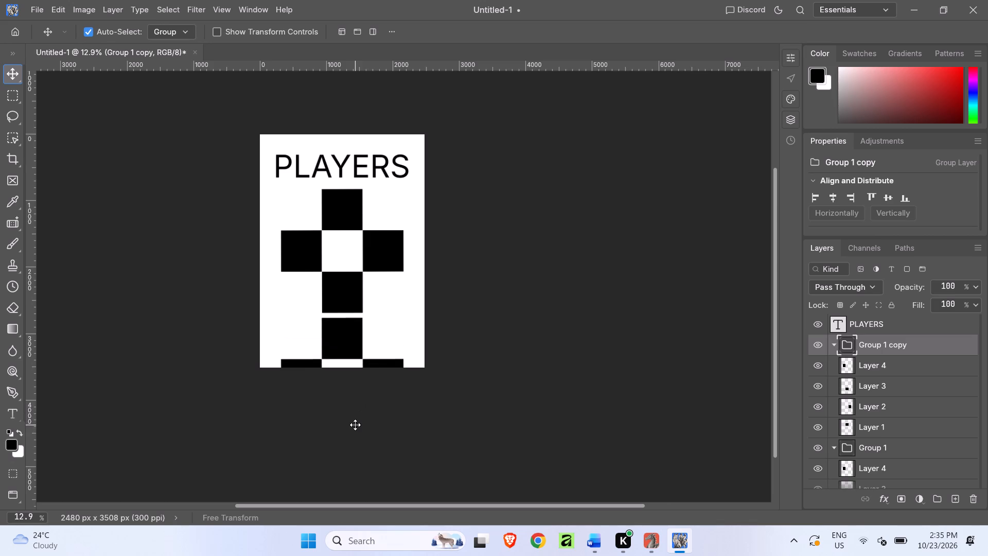
{"action": "left_click_drag", "start_coordinate": [355, 425], "coordinate": [355, 419], "text": "alt"}
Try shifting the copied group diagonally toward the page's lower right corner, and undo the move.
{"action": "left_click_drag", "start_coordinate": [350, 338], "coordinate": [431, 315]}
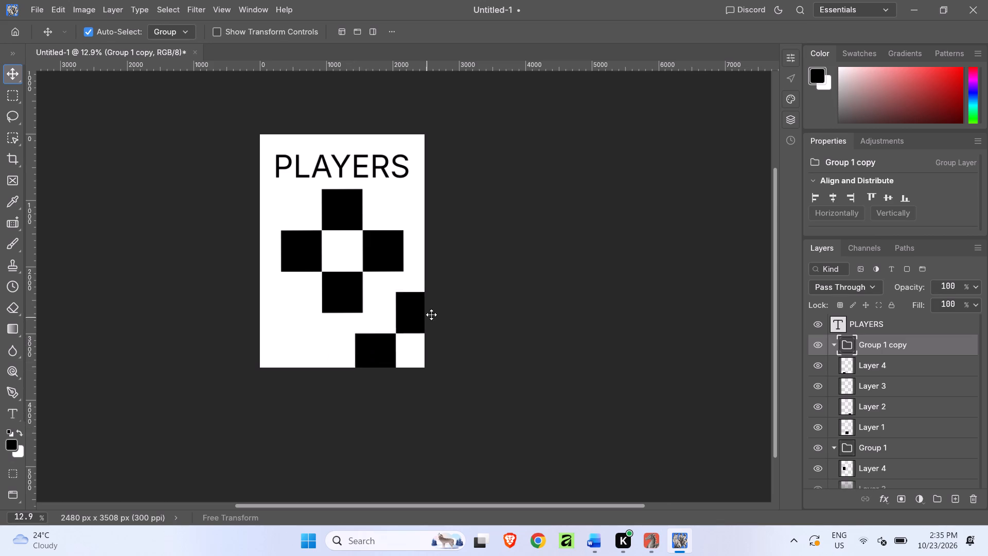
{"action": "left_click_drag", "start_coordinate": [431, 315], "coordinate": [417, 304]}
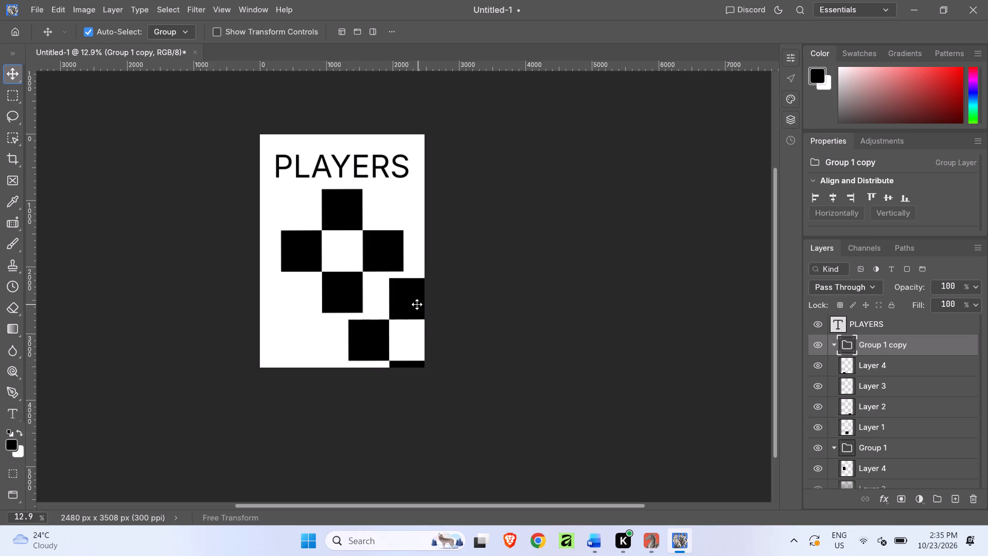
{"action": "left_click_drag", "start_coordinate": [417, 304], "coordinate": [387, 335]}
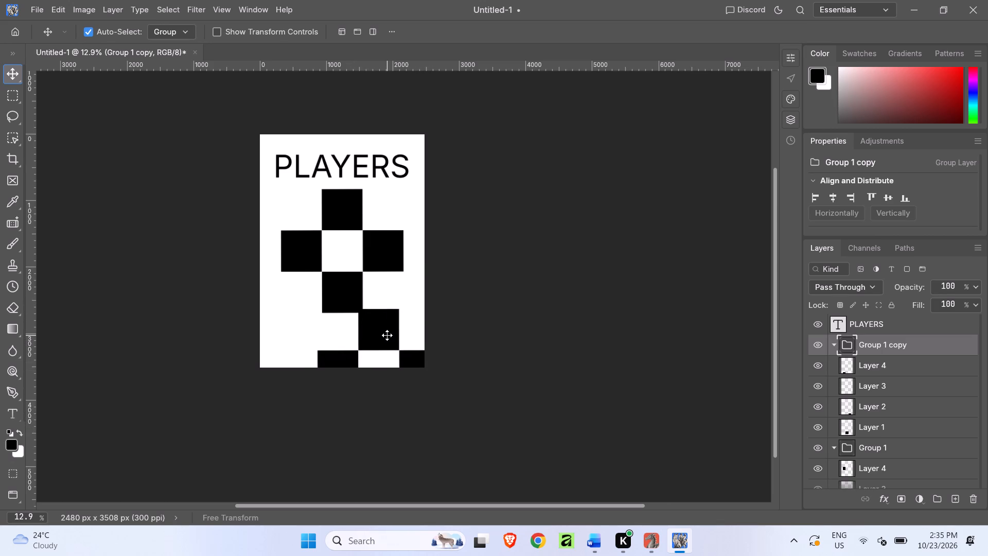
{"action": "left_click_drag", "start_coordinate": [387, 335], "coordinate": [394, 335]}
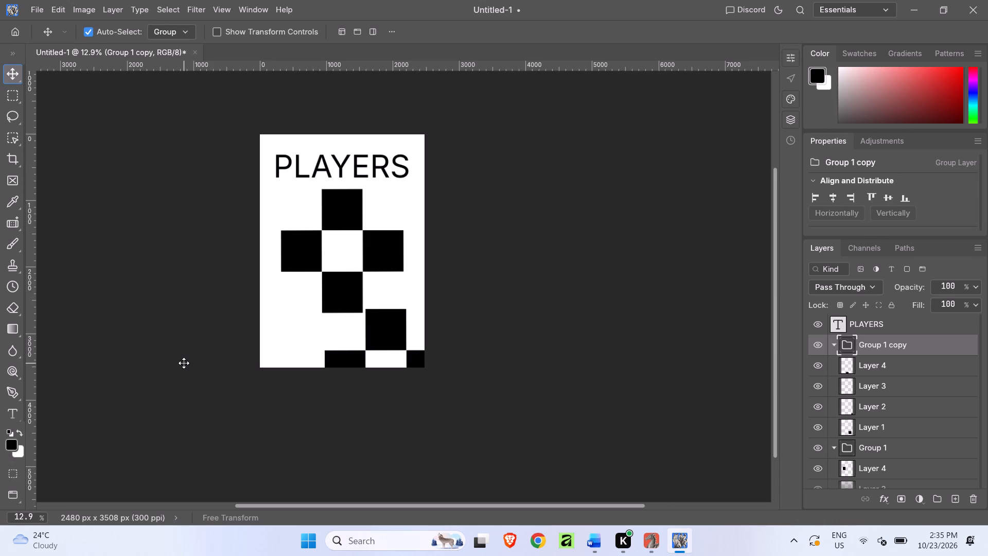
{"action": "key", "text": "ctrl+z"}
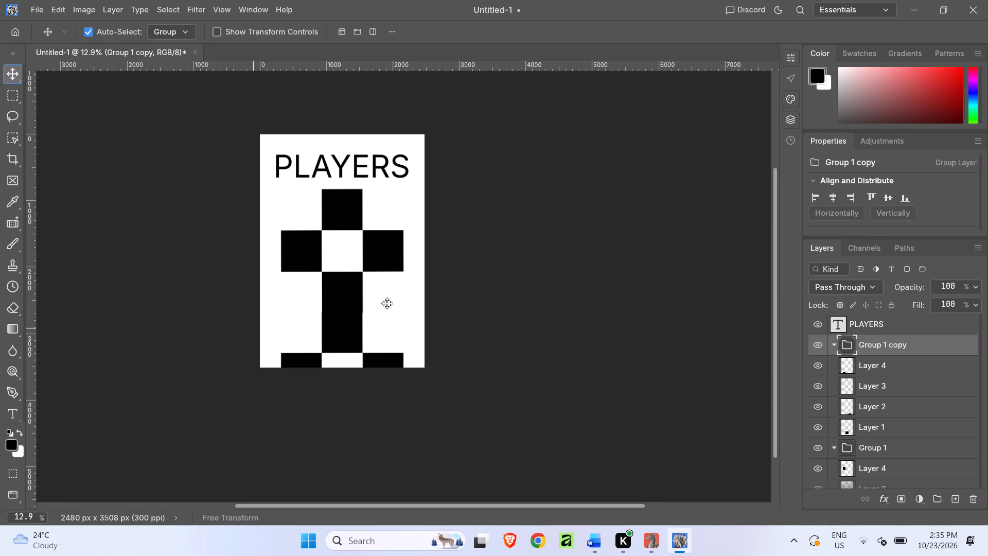
Move the copied group of squares up so it overlaps the original, offset slightly right and down, ending near the page's right edge.
{"action": "left_click_drag", "start_coordinate": [350, 340], "coordinate": [374, 255]}
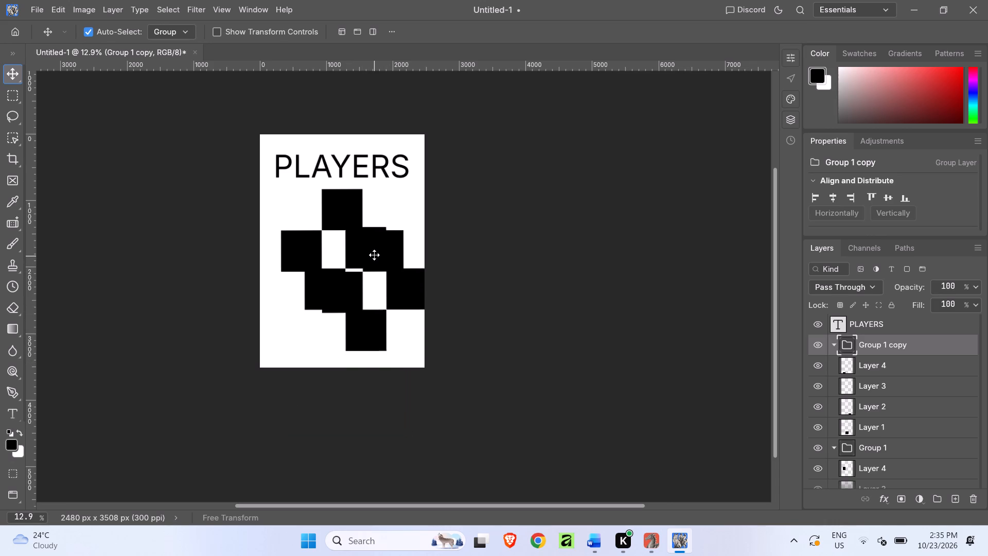
{"action": "left_click_drag", "start_coordinate": [374, 255], "coordinate": [372, 237]}
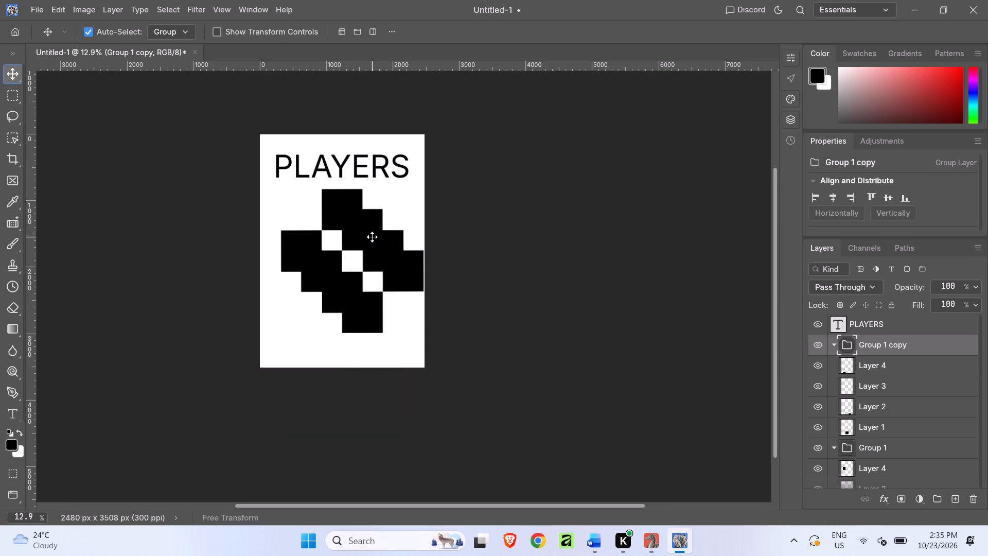
{"action": "left_click_drag", "start_coordinate": [372, 237], "coordinate": [373, 233]}
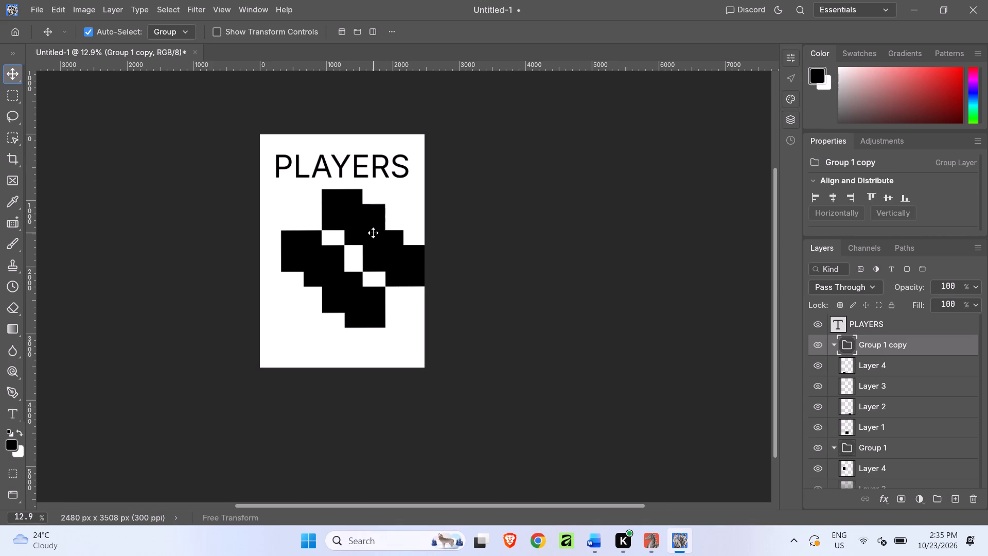
{"action": "left_click_drag", "start_coordinate": [373, 233], "coordinate": [370, 233]}
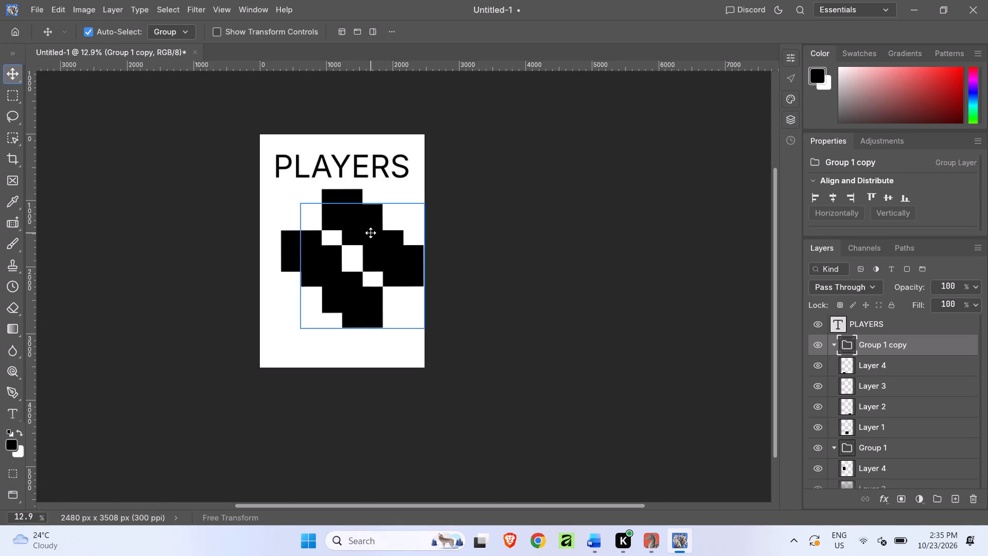
Set the copied group's blend mode to Multiply and reduce its opacity to about 35.3%.
{"action": "left_click", "coordinate": [868, 284]}
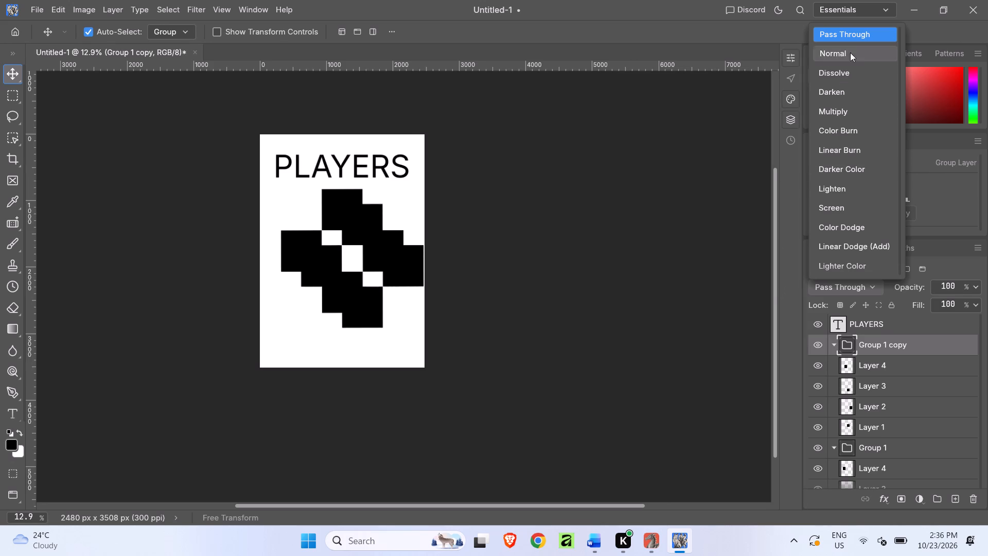
{"action": "scroll", "coordinate": [857, 37], "scroll_direction": "up", "scroll_amount": 6}
{"action": "scroll", "coordinate": [854, 63], "scroll_direction": "down", "scroll_amount": 1}
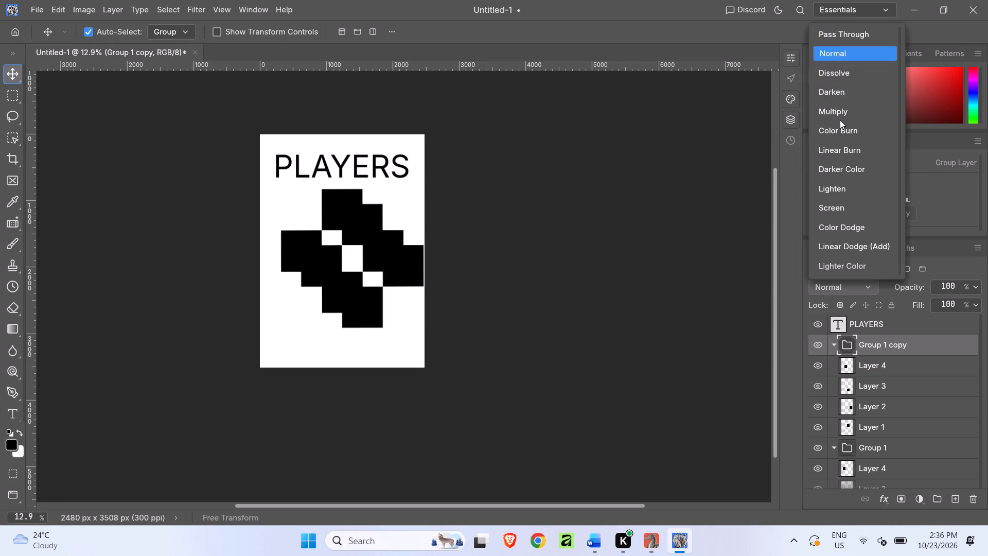
{"action": "left_click", "coordinate": [840, 116]}
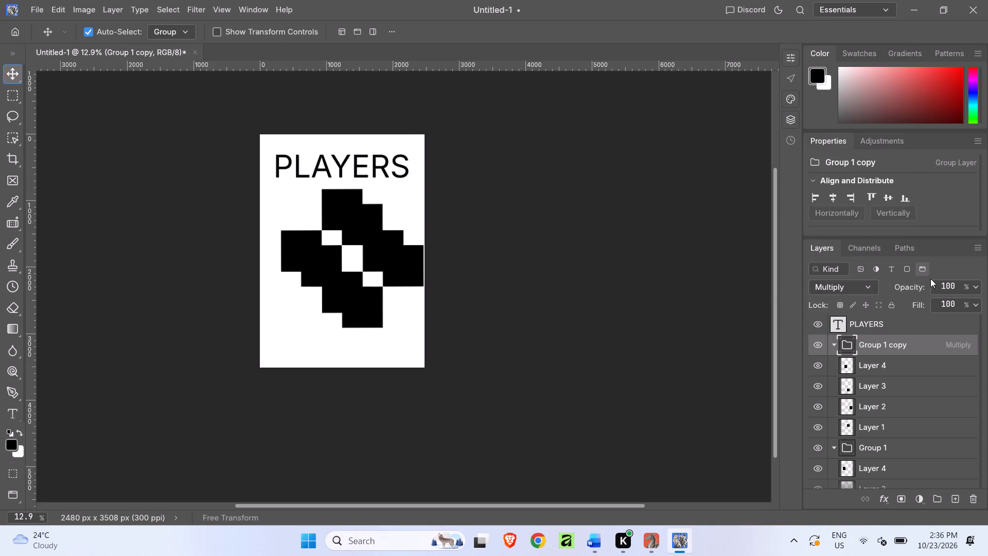
{"action": "left_click", "coordinate": [978, 289]}
{"action": "left_click_drag", "start_coordinate": [963, 303], "coordinate": [941, 304]}
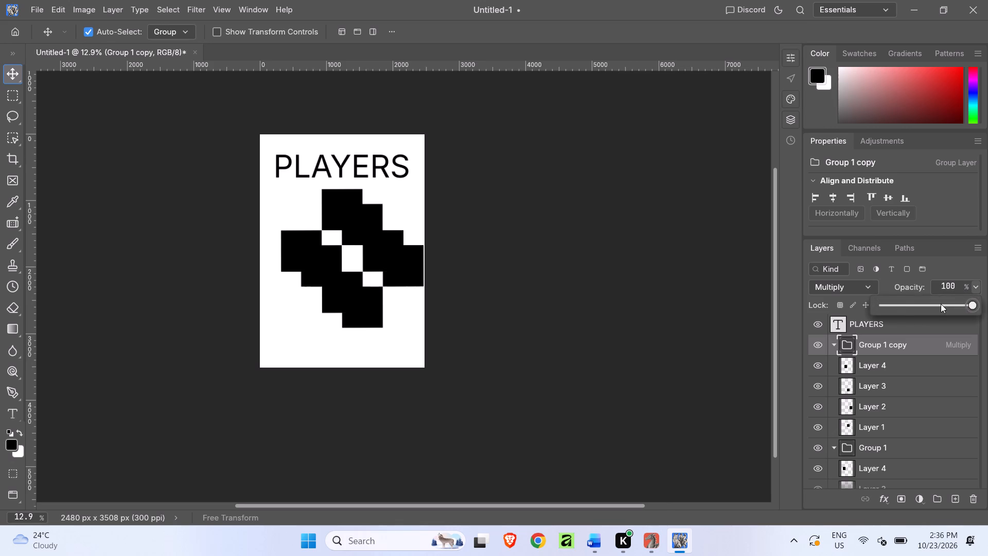
{"action": "left_click_drag", "start_coordinate": [941, 304], "coordinate": [912, 307]}
{"action": "left_click", "coordinate": [569, 307]}
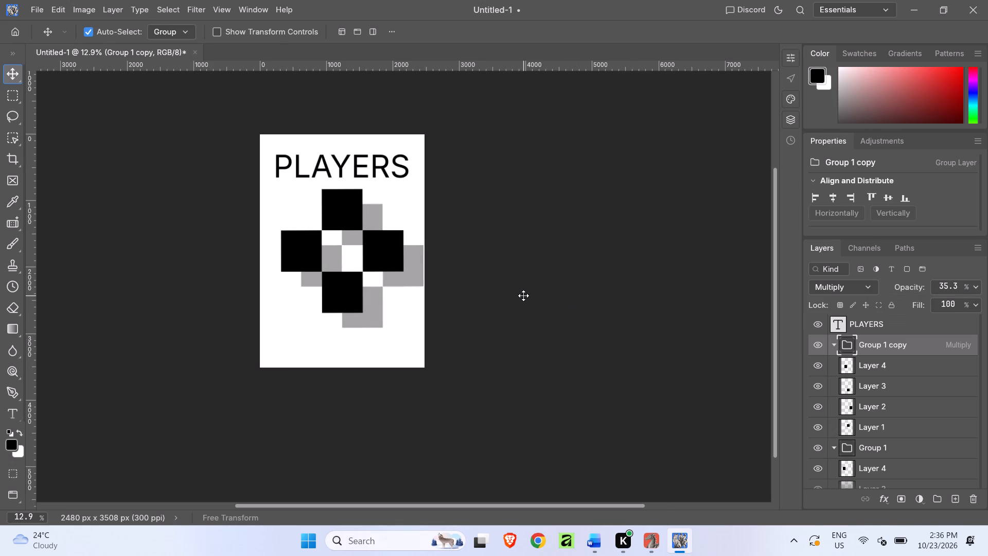
{"action": "left_click", "coordinate": [523, 296]}
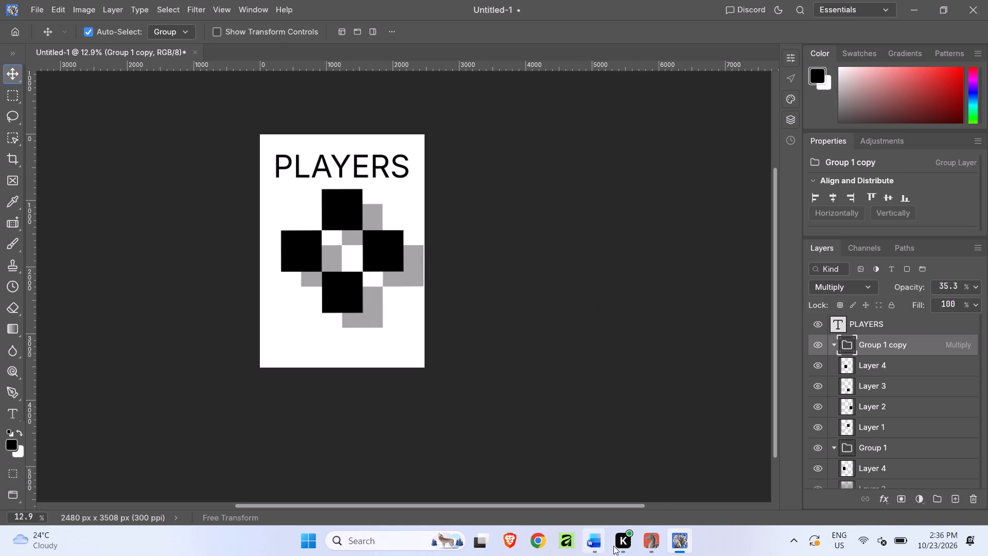
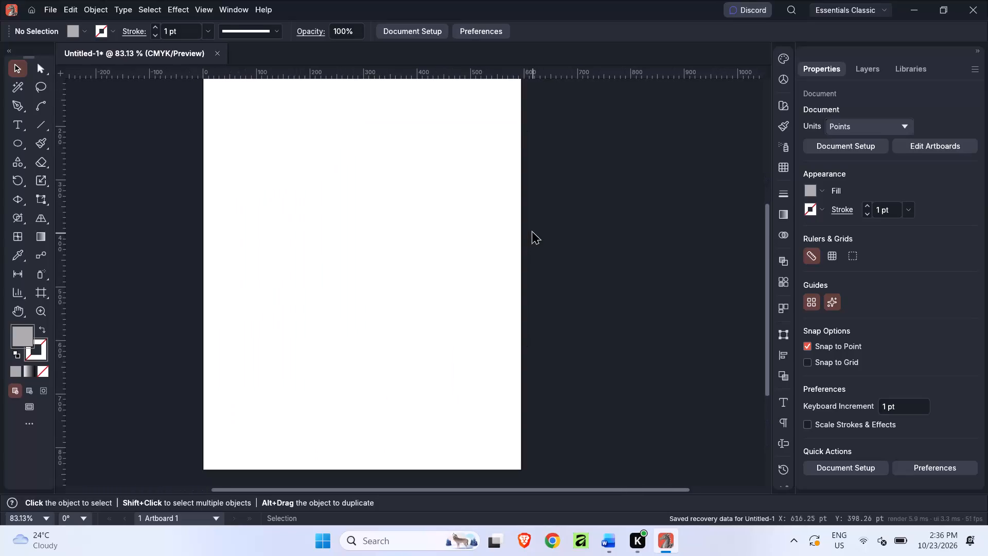
Draw a closed, irregular ten-point grey shape about 367 by 262 pt in the page's upper half with the Pen tool.
{"action": "scroll", "coordinate": [533, 233], "scroll_direction": "down", "scroll_amount": 1}
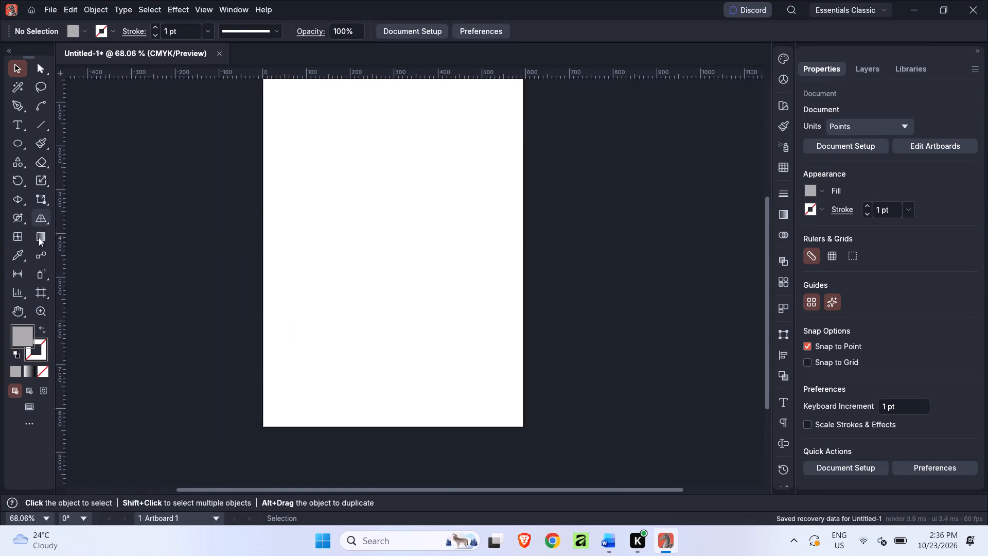
{"action": "key", "text": "p"}
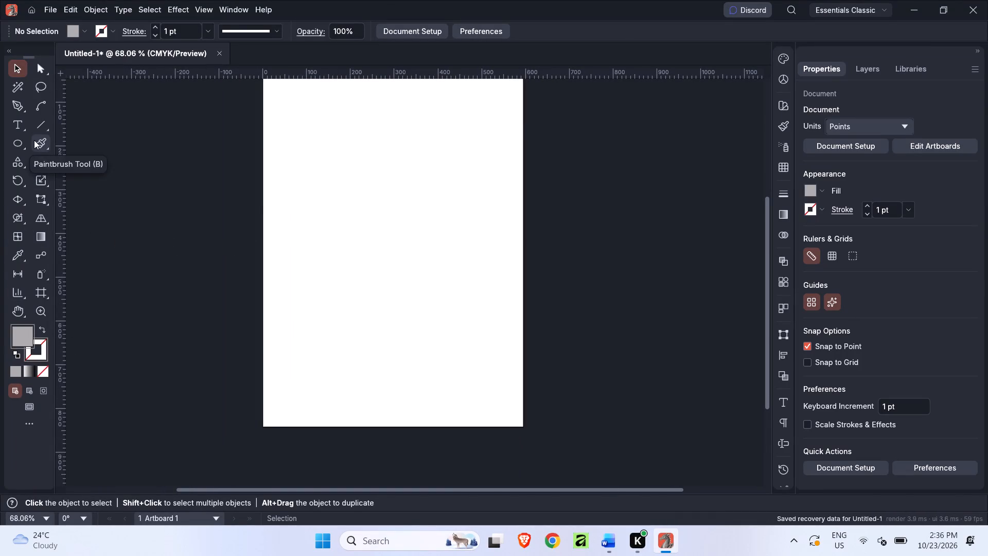
{"action": "left_click", "coordinate": [385, 235]}
{"action": "left_click", "coordinate": [427, 185]}
{"action": "left_click", "coordinate": [449, 230]}
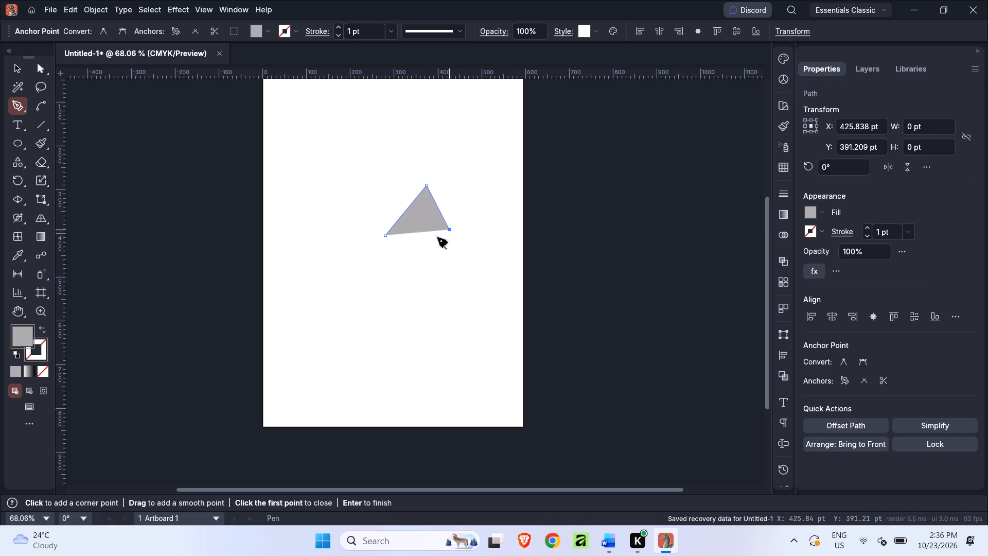
{"action": "left_click", "coordinate": [395, 260]}
{"action": "left_click", "coordinate": [344, 215]}
{"action": "key", "text": "ctrl+z"}
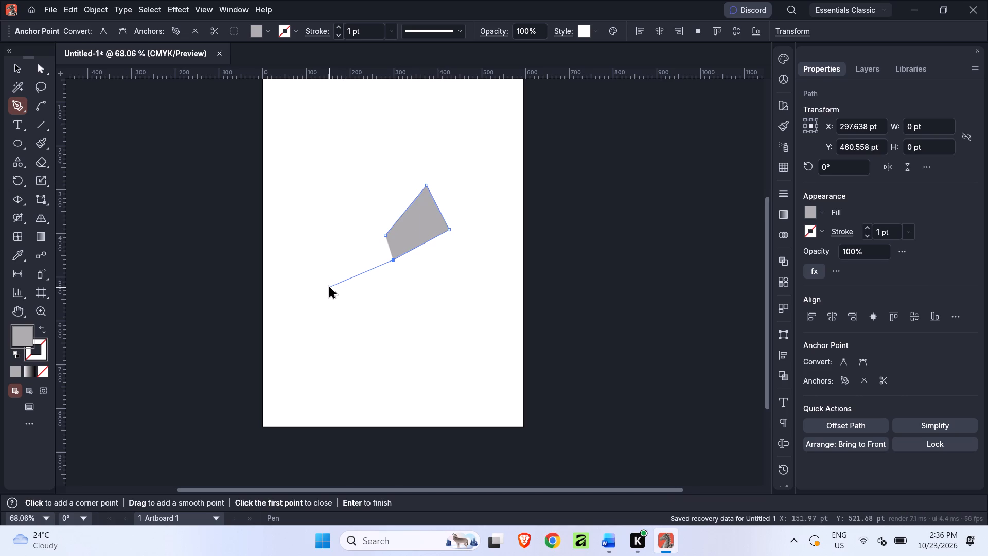
{"action": "left_click", "coordinate": [334, 248]}
{"action": "left_click", "coordinate": [289, 191]}
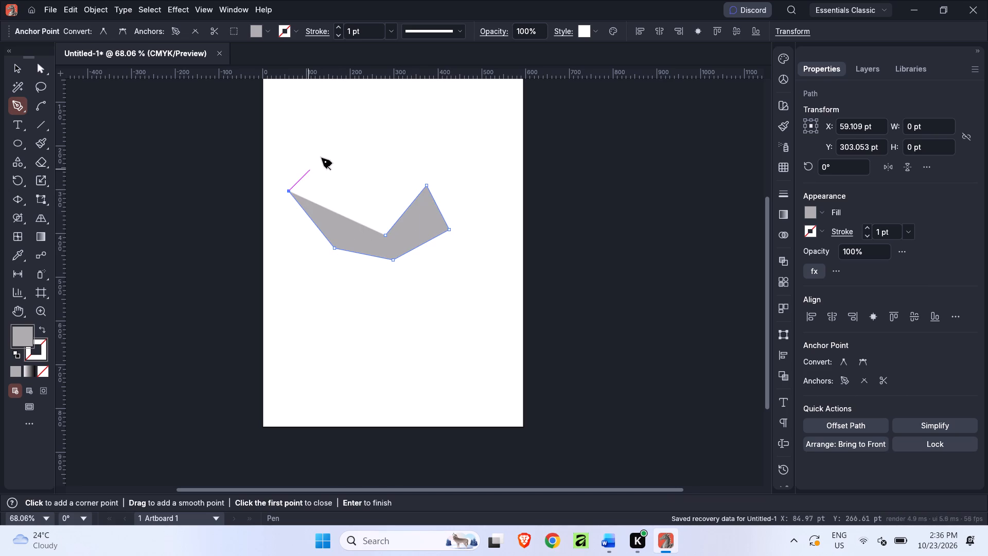
{"action": "left_click", "coordinate": [332, 145]}
{"action": "left_click", "coordinate": [359, 181]}
{"action": "left_click", "coordinate": [391, 154]}
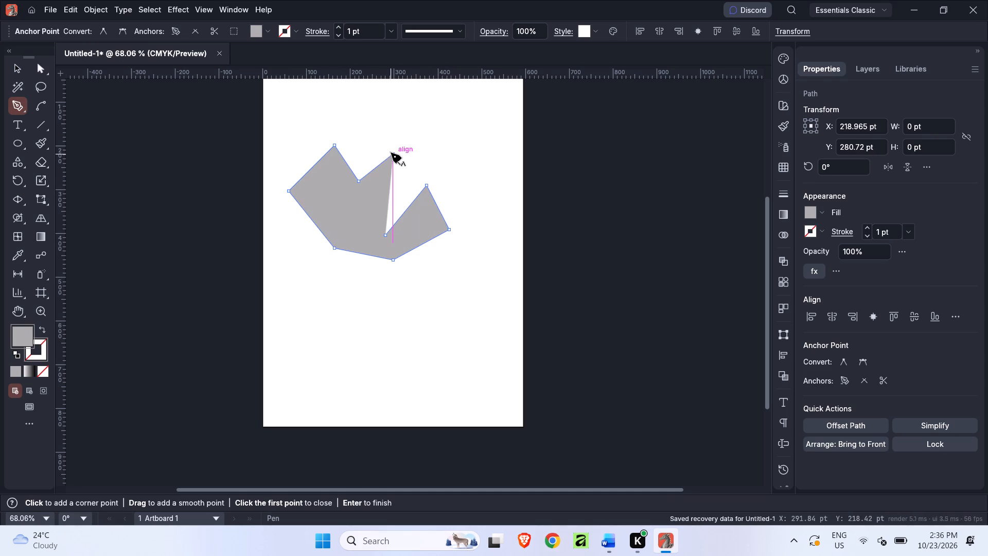
{"action": "left_click", "coordinate": [381, 202]}
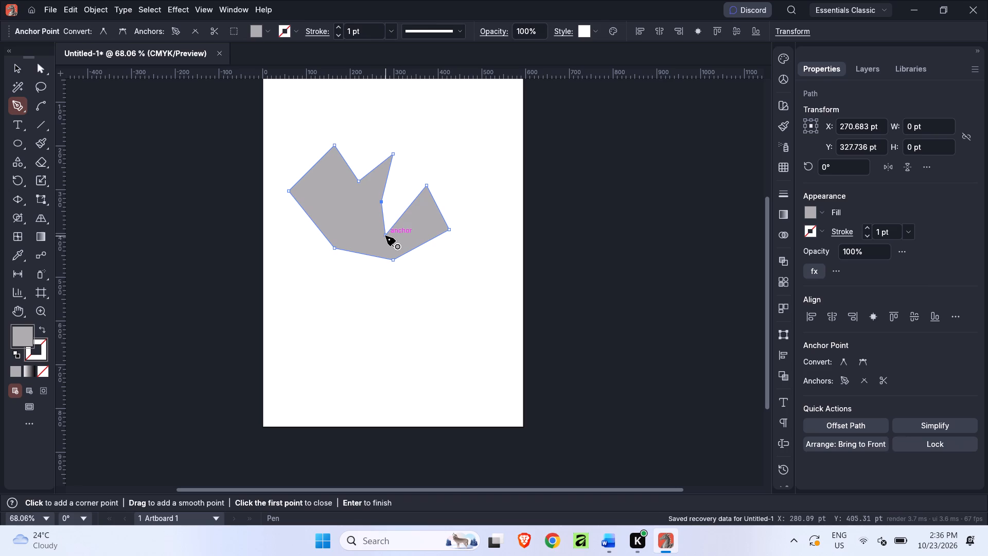
{"action": "left_click", "coordinate": [385, 236]}
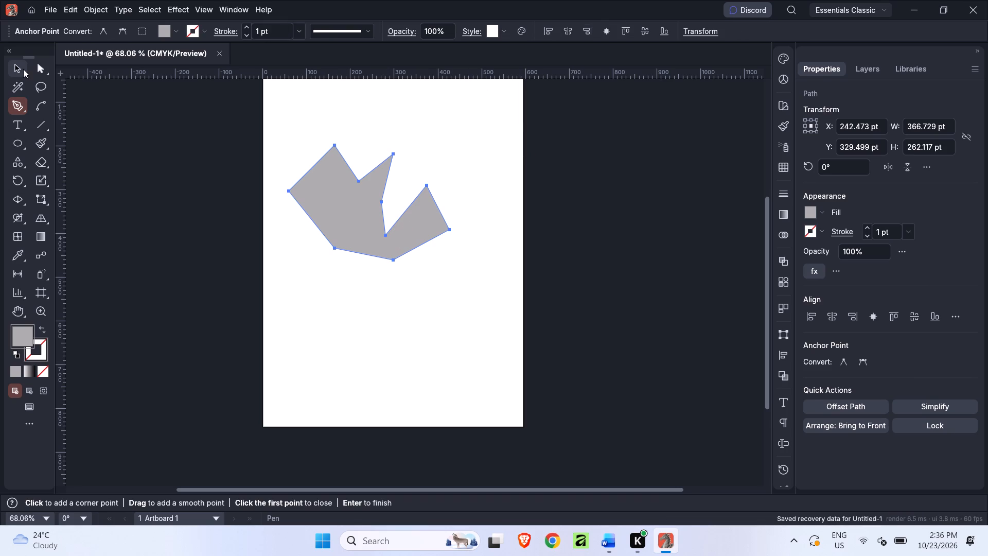
Round all corners of the jagged grey shape with Direct Selection until its peaks and notches look smoothly curved.
{"action": "left_click", "coordinate": [42, 65]}
{"action": "left_click_drag", "start_coordinate": [259, 125], "coordinate": [475, 319]}
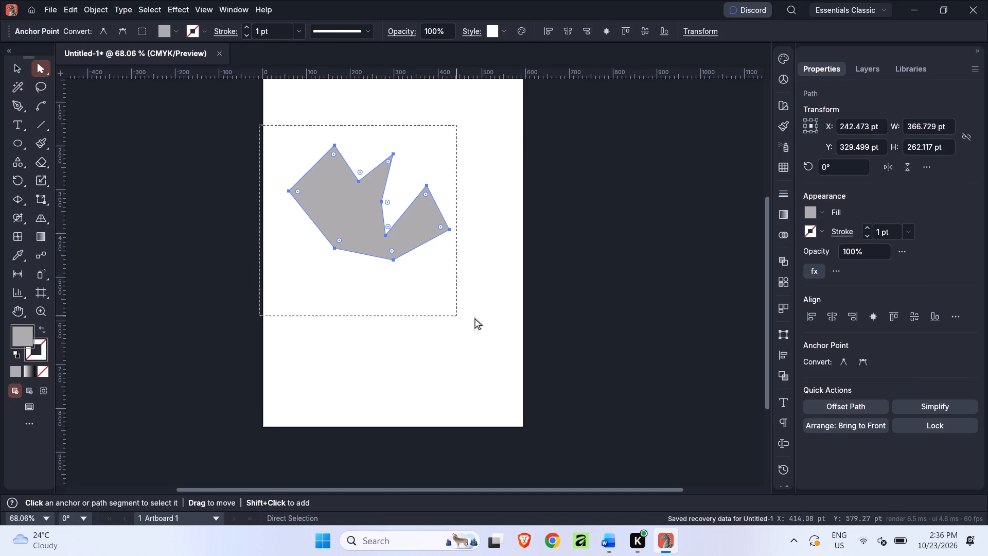
{"action": "left_click_drag", "start_coordinate": [475, 319], "coordinate": [520, 331]}
{"action": "left_click_drag", "start_coordinate": [386, 204], "coordinate": [352, 247]}
{"action": "left_click_drag", "start_coordinate": [360, 171], "coordinate": [359, 183]}
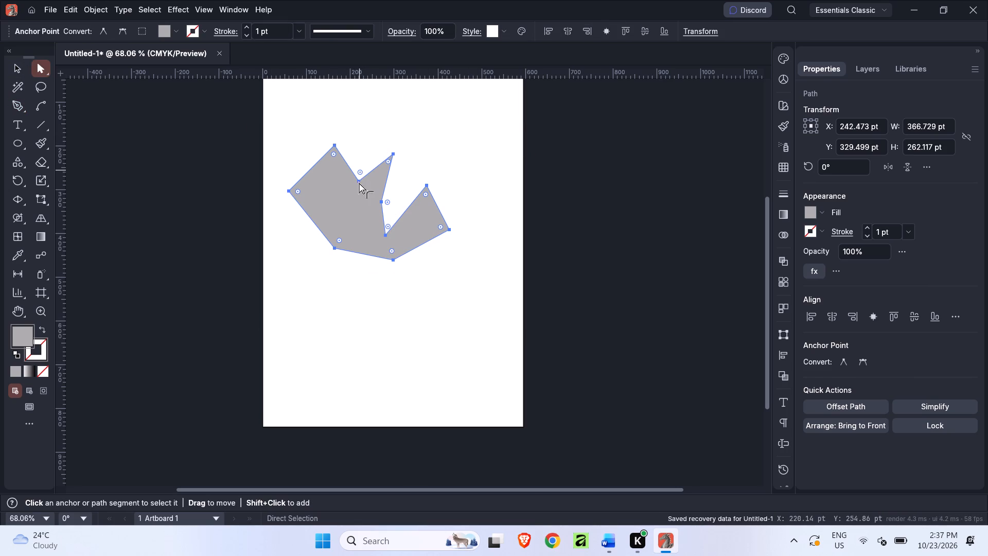
{"action": "left_click_drag", "start_coordinate": [359, 183], "coordinate": [359, 198]}
{"action": "left_click_drag", "start_coordinate": [334, 157], "coordinate": [347, 171]}
{"action": "left_click_drag", "start_coordinate": [347, 168], "coordinate": [351, 180]}
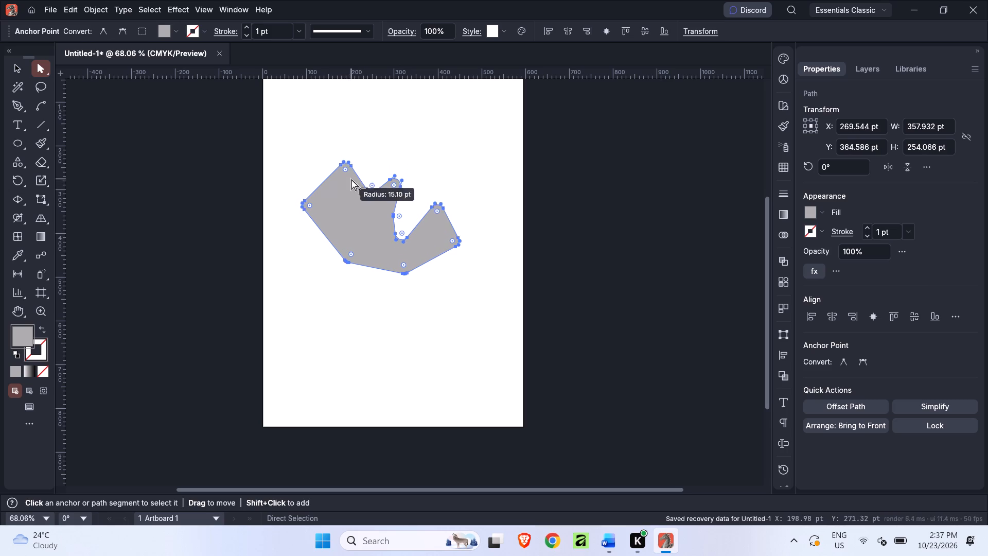
{"action": "left_click_drag", "start_coordinate": [351, 180], "coordinate": [348, 173]}
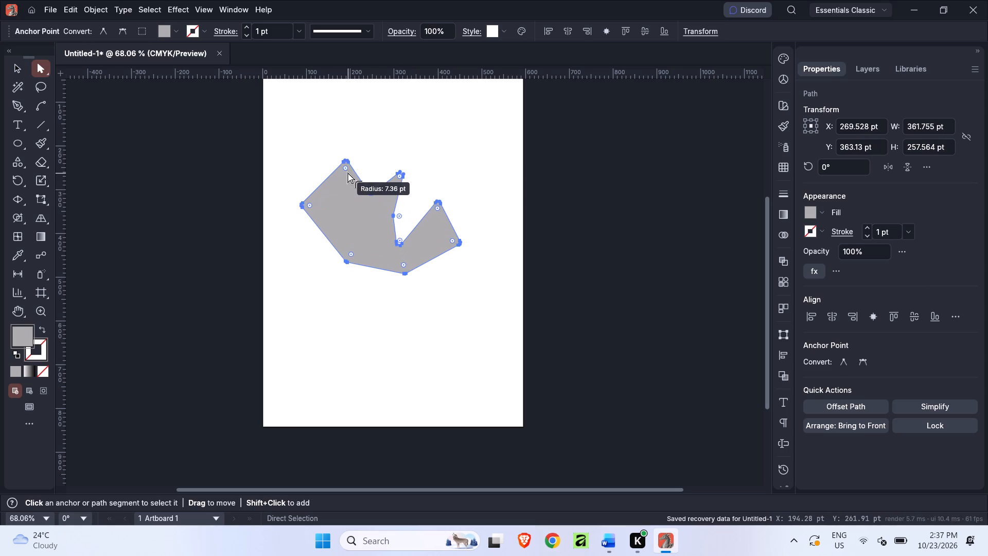
{"action": "left_click_drag", "start_coordinate": [348, 173], "coordinate": [353, 184]}
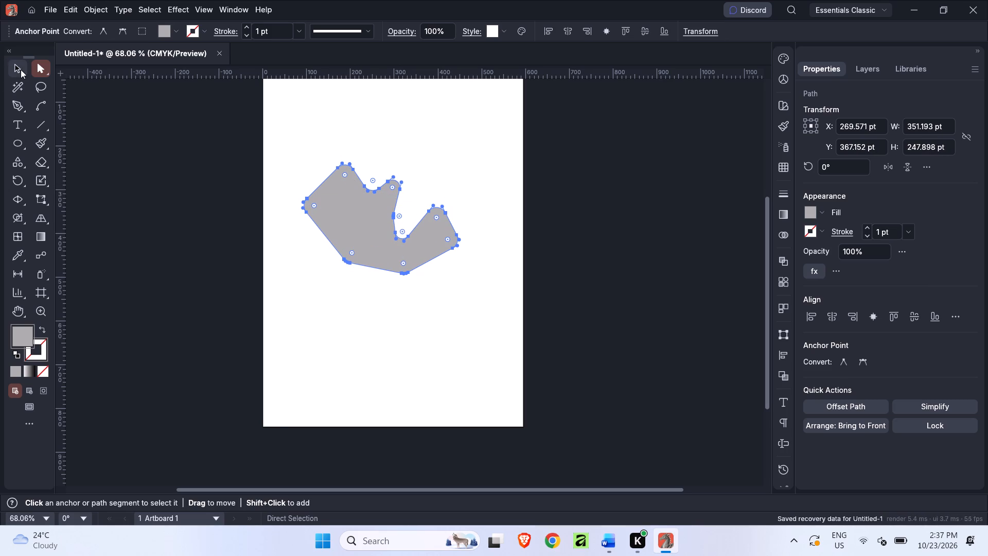
Move the rounded shape to the centre of the page, at about X 297.6 pt, Y 420.9 pt.
{"action": "left_click", "coordinate": [21, 69]}
{"action": "left_click", "coordinate": [340, 132]}
{"action": "left_click", "coordinate": [536, 204]}
{"action": "left_click_drag", "start_coordinate": [430, 257], "coordinate": [450, 289]}
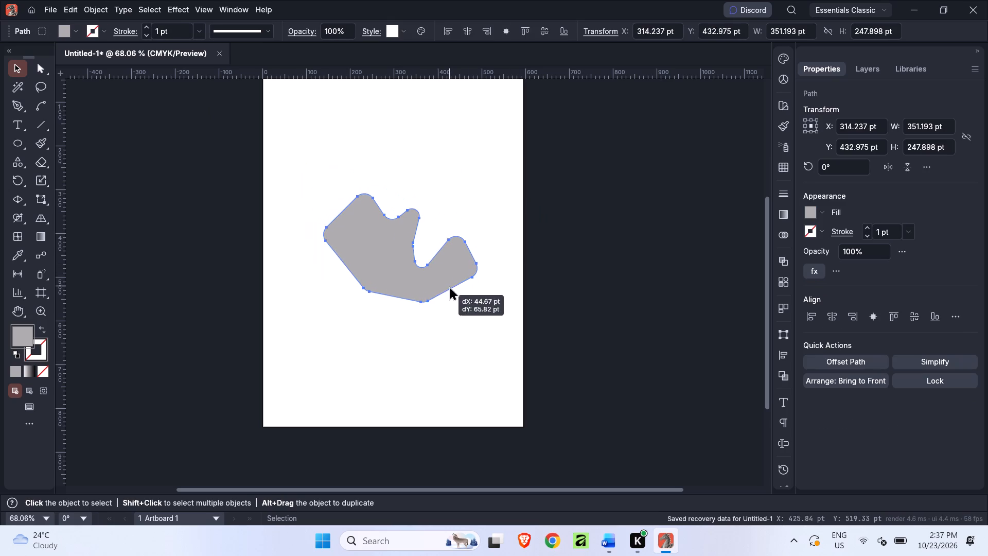
{"action": "left_click_drag", "start_coordinate": [450, 289], "coordinate": [439, 279]}
{"action": "left_click", "coordinate": [550, 260]}
Examine the rounded shape's outline and corners up close and at page scale.
{"action": "scroll", "coordinate": [553, 259], "scroll_direction": "down", "scroll_amount": 2, "text": "ctrl"}
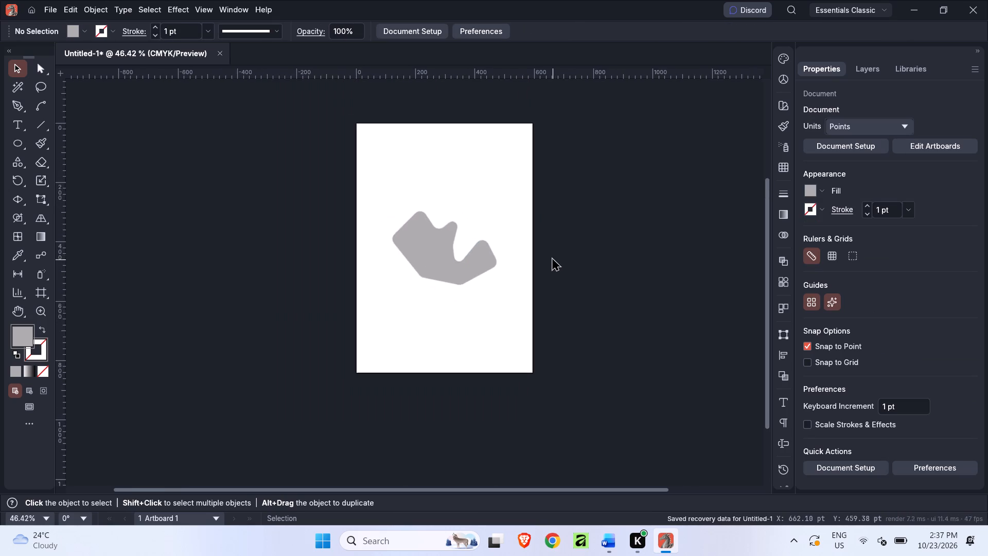
{"action": "scroll", "coordinate": [389, 171], "scroll_direction": "up", "scroll_amount": 6, "text": "ctrl"}
{"action": "left_click_drag", "start_coordinate": [709, 210], "coordinate": [527, 141]}
{"action": "key", "text": "space"}
{"action": "key", "text": "space"}
{"action": "key", "text": "space"}
{"action": "key", "text": "space"}
{"action": "key", "text": "space"}
{"action": "key", "text": "space"}
{"action": "key", "text": "space"}
{"action": "key", "text": "space"}
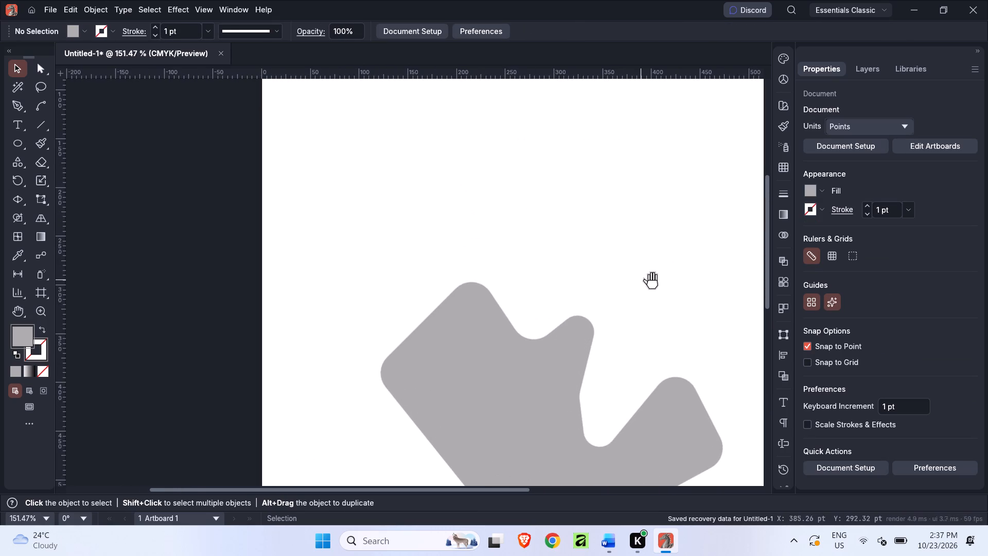
{"action": "key", "text": "space"}
{"action": "key", "text": "space"}
{"action": "key", "text": "space"}
{"action": "key", "text": "space"}
{"action": "key", "text": "space"}
{"action": "key", "text": "space"}
{"action": "key", "text": "space"}
{"action": "key", "text": "space"}
{"action": "key", "text": "space"}
{"action": "key", "text": "space"}
{"action": "key", "text": "space"}
{"action": "key", "text": "space"}
{"action": "key", "text": "space"}
{"action": "key", "text": "space"}
{"action": "key", "text": "space"}
{"action": "key", "text": "space"}
{"action": "left_click_drag", "start_coordinate": [654, 281], "coordinate": [549, 175]}
{"action": "left_click", "coordinate": [585, 230]}
{"action": "scroll", "coordinate": [585, 230], "scroll_direction": "down", "scroll_amount": 1, "text": "ctrl"}
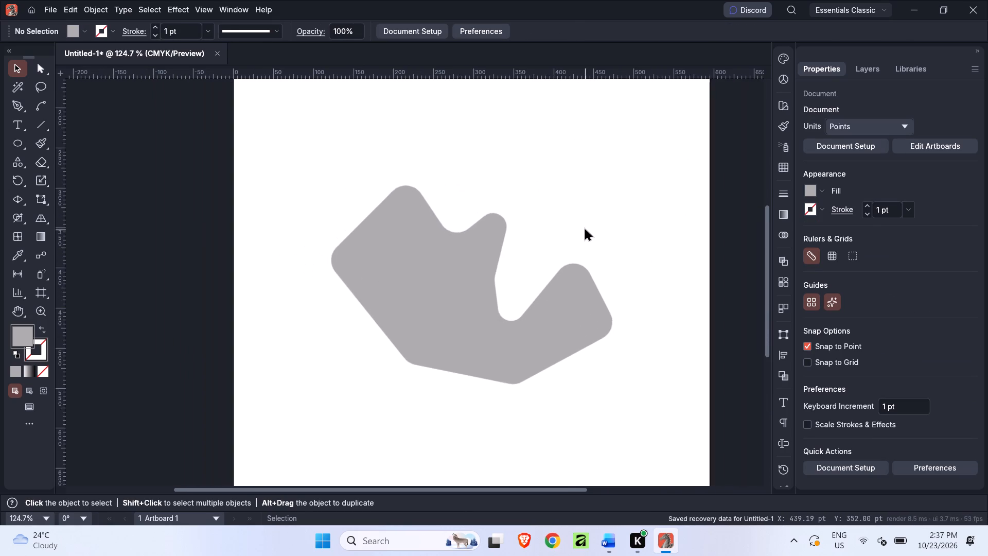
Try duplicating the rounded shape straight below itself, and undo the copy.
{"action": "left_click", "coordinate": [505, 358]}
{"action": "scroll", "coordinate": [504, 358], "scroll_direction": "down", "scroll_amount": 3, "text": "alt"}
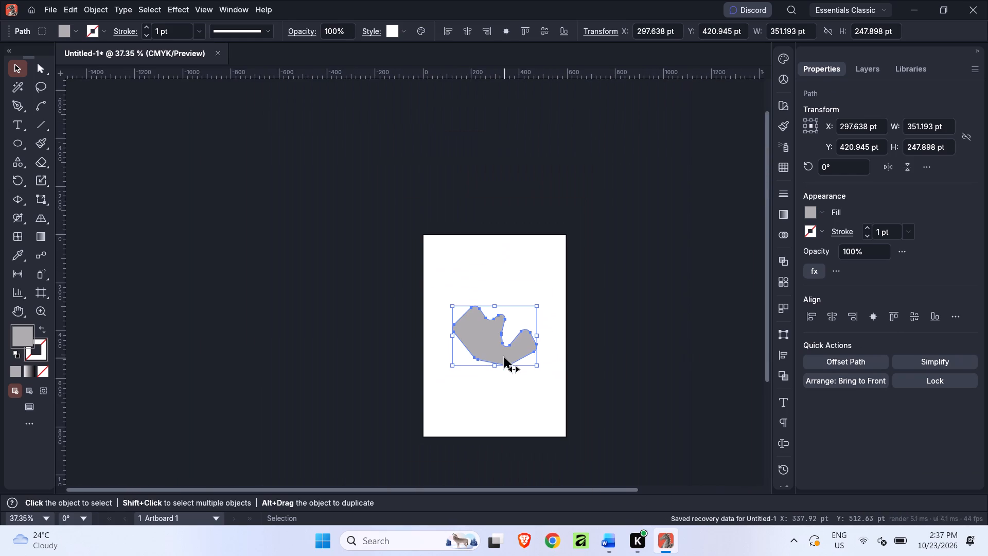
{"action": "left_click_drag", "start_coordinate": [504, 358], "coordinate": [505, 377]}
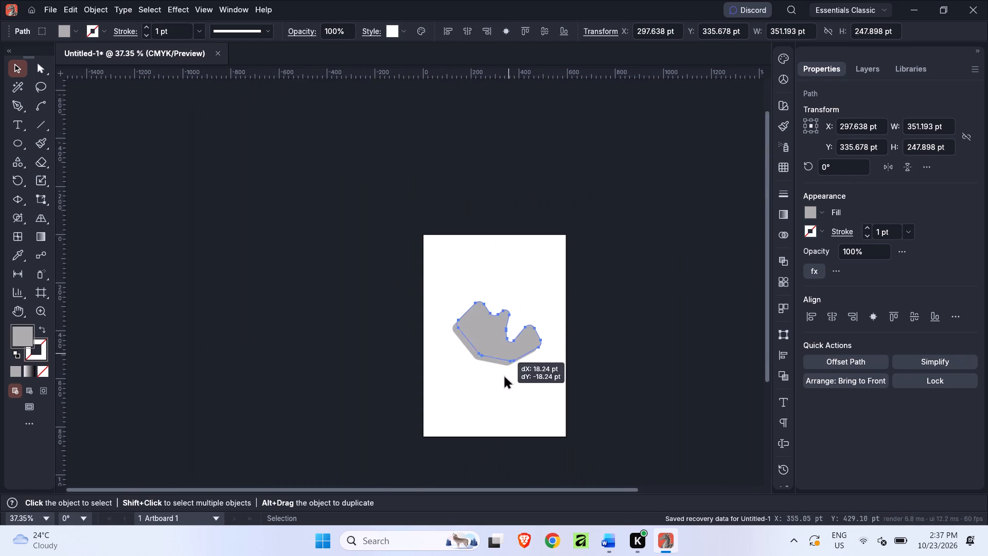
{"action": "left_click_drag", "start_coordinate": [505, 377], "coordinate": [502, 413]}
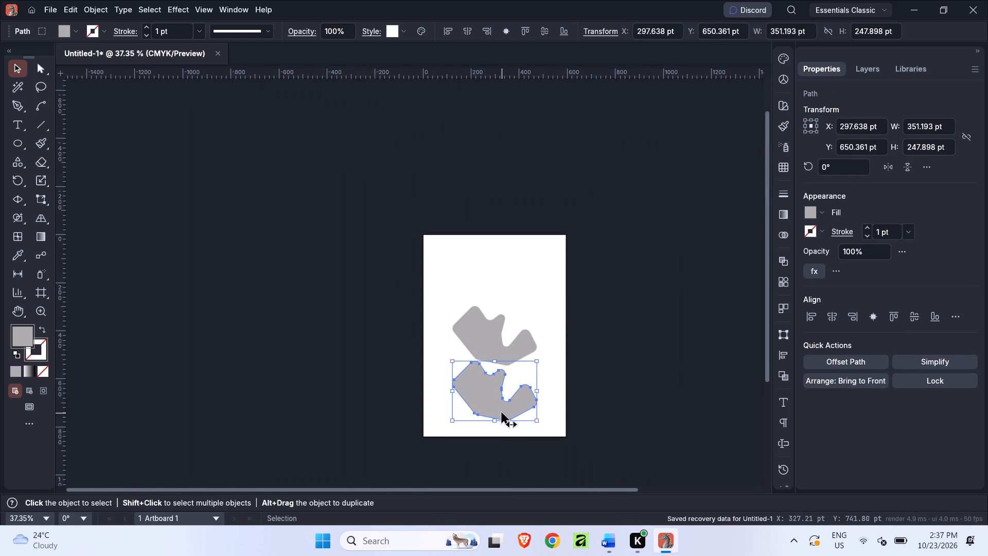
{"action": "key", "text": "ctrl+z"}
Rotate the shape to about 101.8° and move it left of the page centre, to about X 197 pt, Y 422.5 pt.
{"action": "left_click_drag", "start_coordinate": [538, 369], "coordinate": [537, 260]}
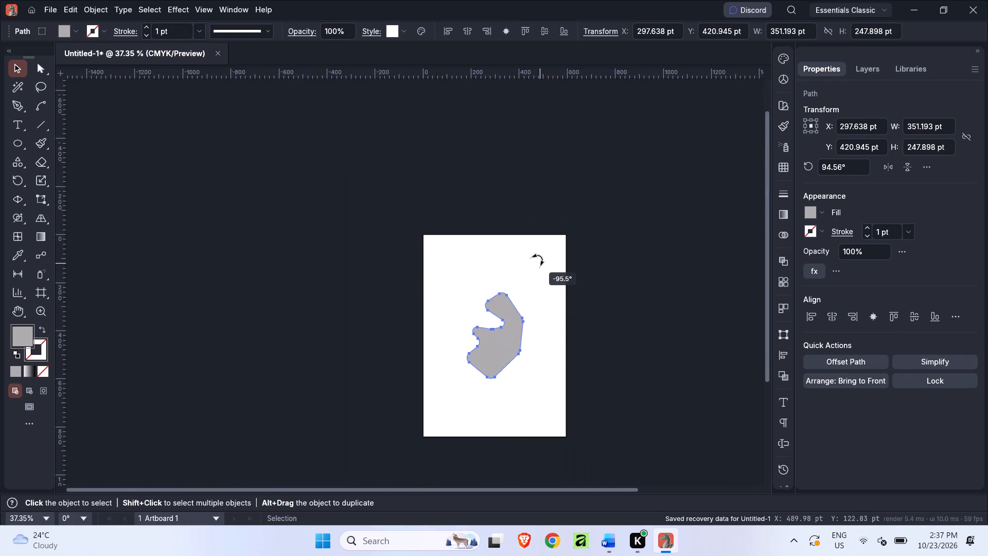
{"action": "left_click_drag", "start_coordinate": [537, 260], "coordinate": [534, 268]}
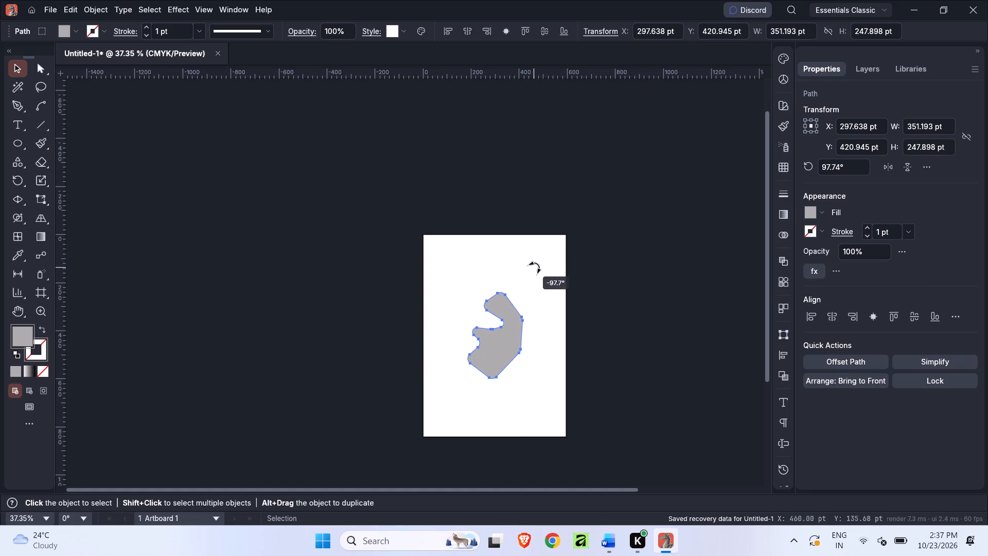
{"action": "left_click_drag", "start_coordinate": [534, 268], "coordinate": [532, 257]}
{"action": "left_click_drag", "start_coordinate": [514, 345], "coordinate": [489, 345]}
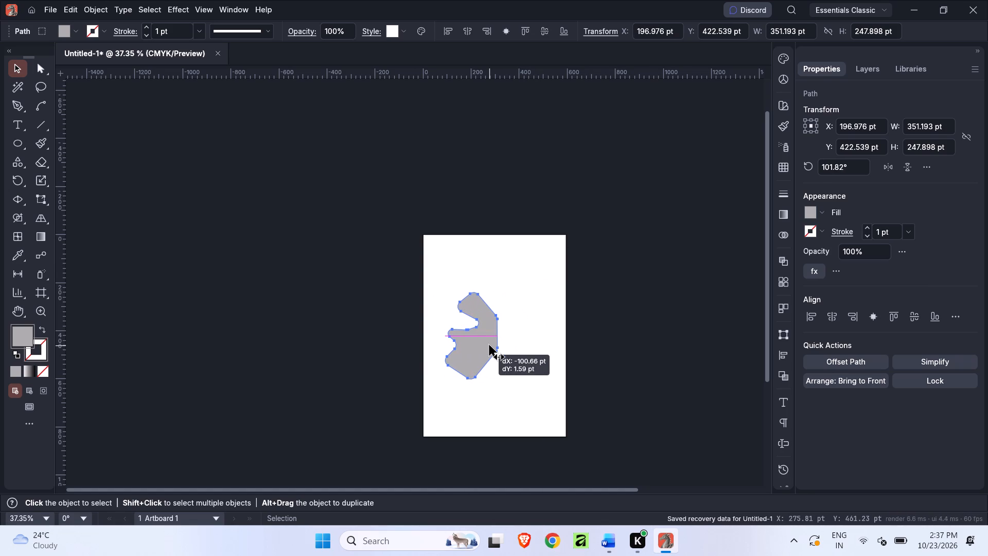
Paste a copy of the shape, place it right of the original, and turn it 180° to an angle of about -78.2°.
{"action": "key", "text": "ctrl+c"}
{"action": "key", "text": "ctrl+v"}
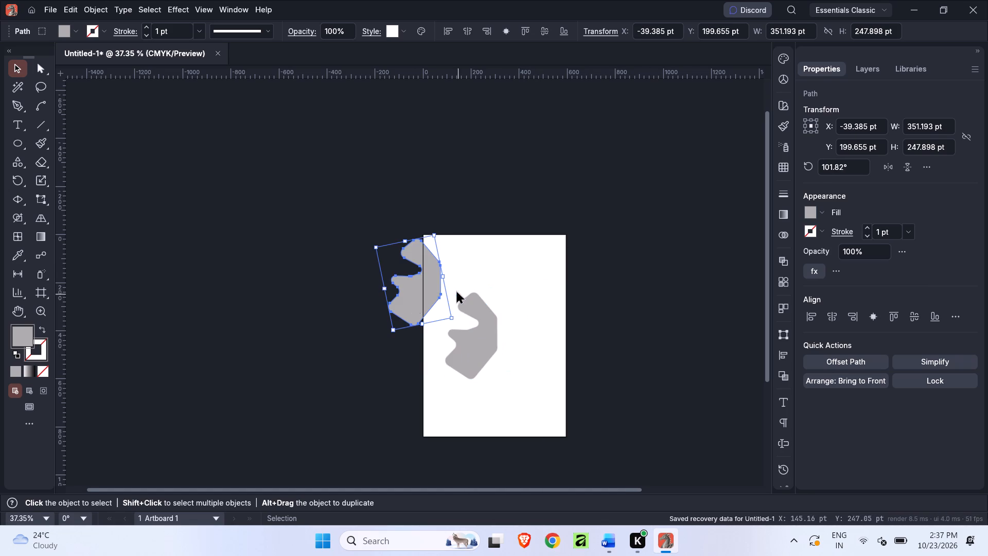
{"action": "left_click_drag", "start_coordinate": [406, 301], "coordinate": [516, 346]}
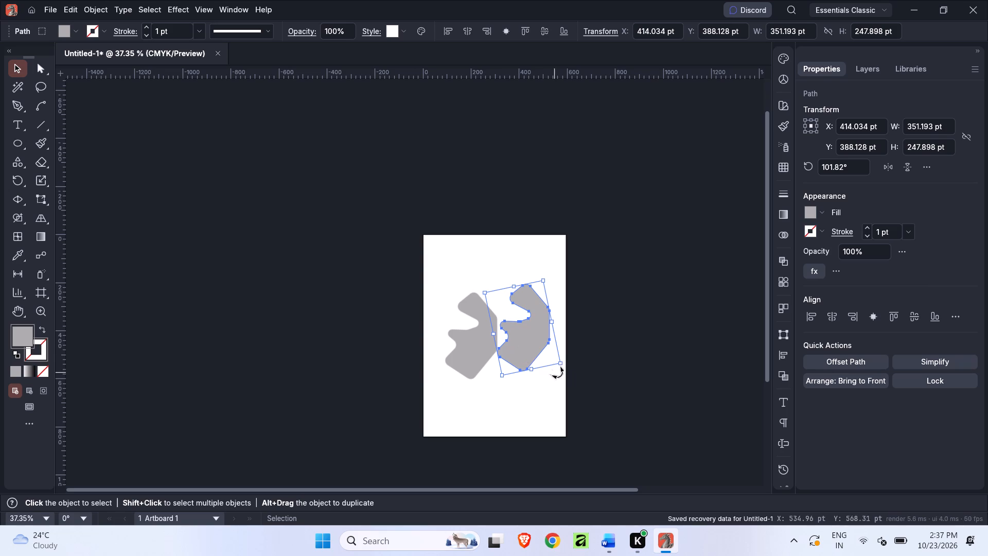
{"action": "left_click_drag", "start_coordinate": [562, 369], "coordinate": [444, 222]}
Position the rotated copy at about X 428.6 pt, Y 402 pt, leaving a narrow vertical gap between the two straight edges.
{"action": "scroll", "coordinate": [521, 363], "scroll_direction": "down", "scroll_amount": 2, "text": "ctrl"}
{"action": "scroll", "coordinate": [524, 343], "scroll_direction": "up", "scroll_amount": 10, "text": "ctrl"}
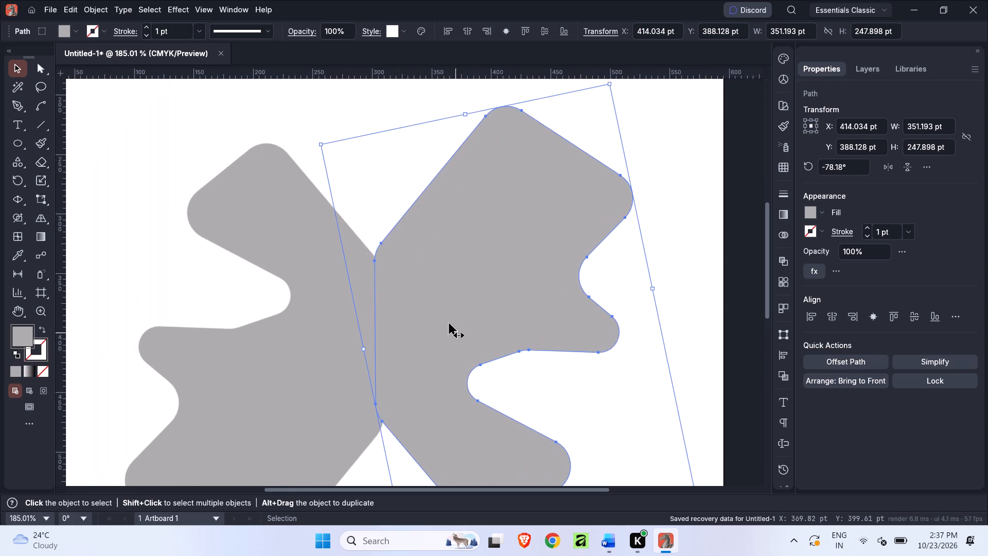
{"action": "left_click_drag", "start_coordinate": [449, 323], "coordinate": [470, 332]}
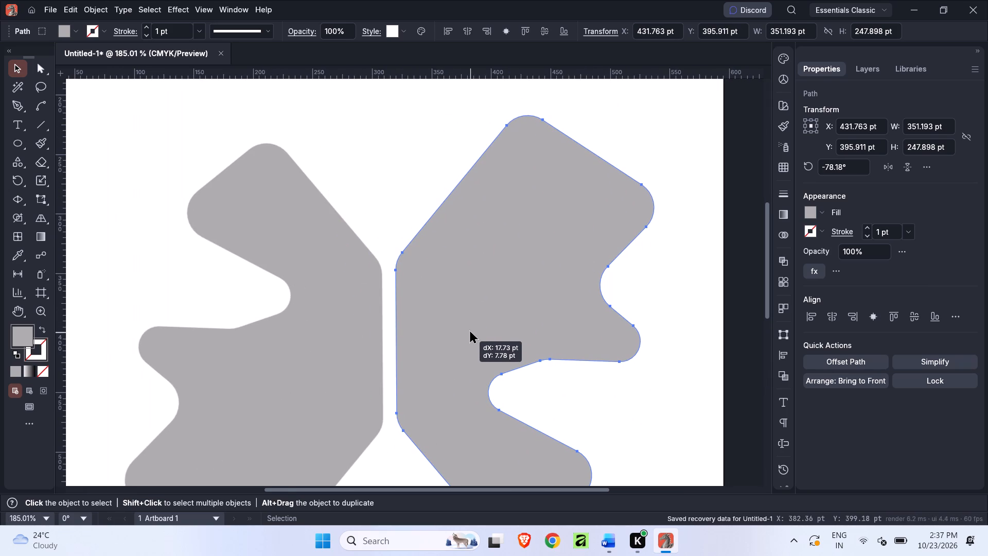
{"action": "left_click_drag", "start_coordinate": [470, 332], "coordinate": [471, 338]}
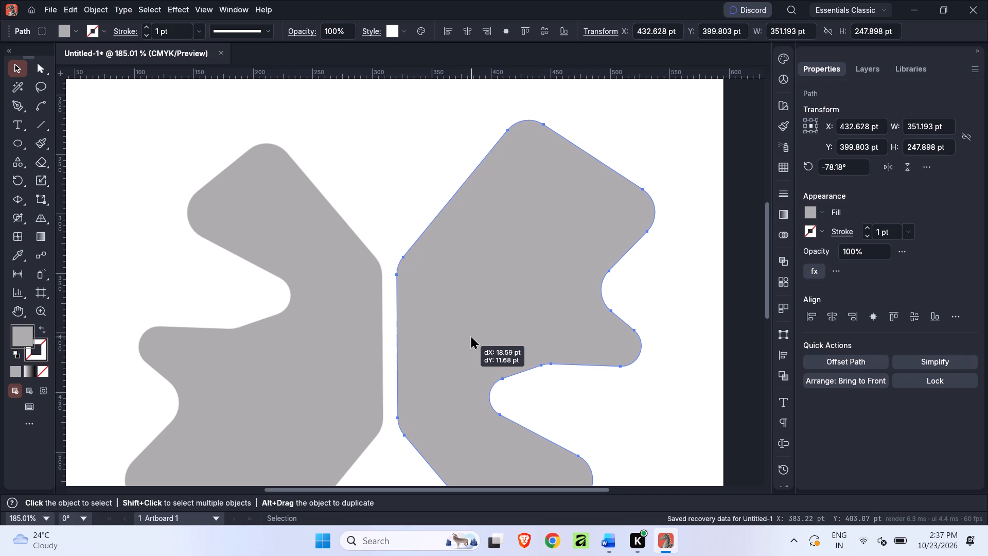
{"action": "left_click_drag", "start_coordinate": [471, 338], "coordinate": [471, 339]}
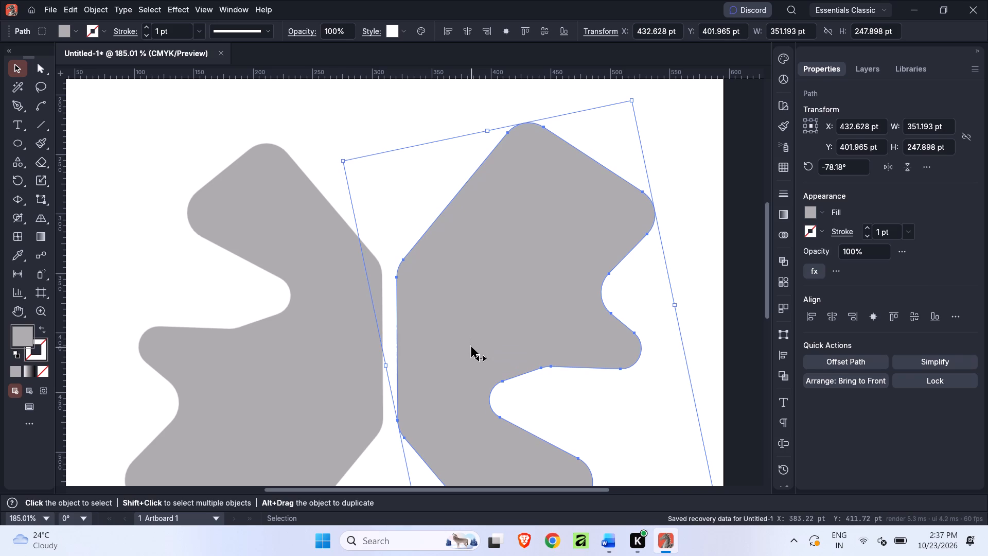
{"action": "key", "text": "Left"}
{"action": "key", "text": "Left"}
{"action": "key", "text": "Left"}
{"action": "key", "text": "Left"}
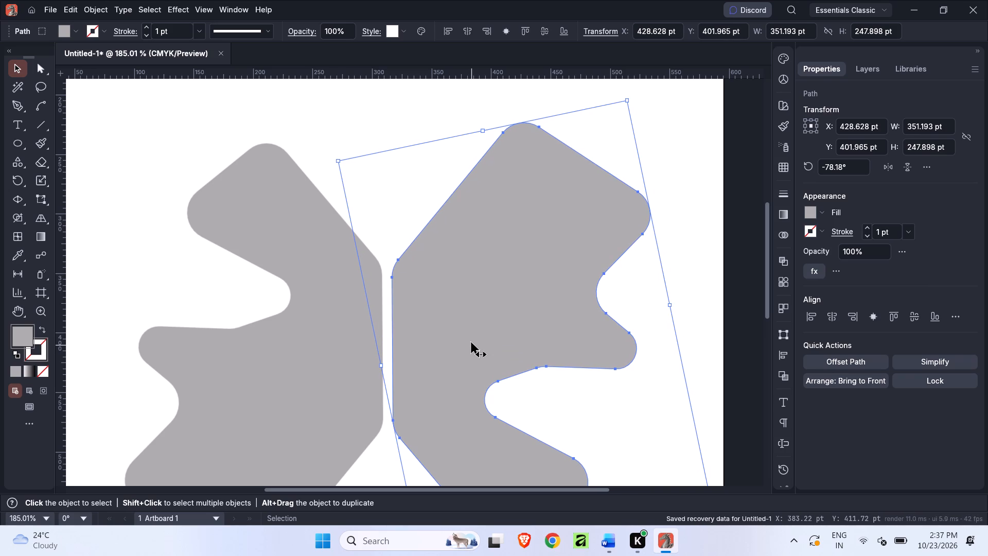
Group the two shapes and centre the group on the page at about X 297.6 pt, Y 420.9 pt.
{"action": "scroll", "coordinate": [471, 342], "scroll_direction": "down", "scroll_amount": 4, "text": "ctrl"}
{"action": "left_click", "coordinate": [657, 202]}
{"action": "scroll", "coordinate": [616, 207], "scroll_direction": "down", "scroll_amount": 2, "text": "ctrl"}
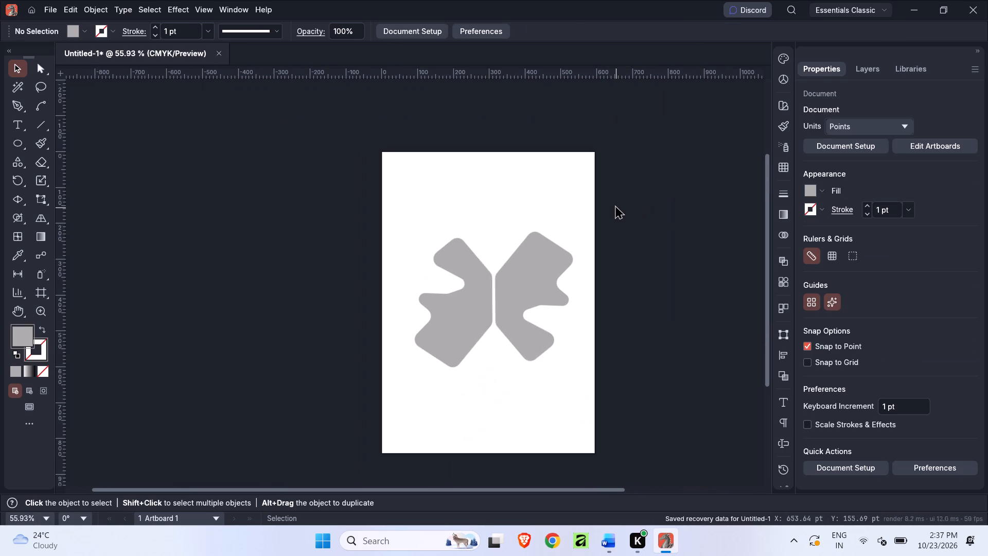
{"action": "left_click_drag", "start_coordinate": [630, 202], "coordinate": [393, 403]}
{"action": "key", "text": "ctrl+g"}
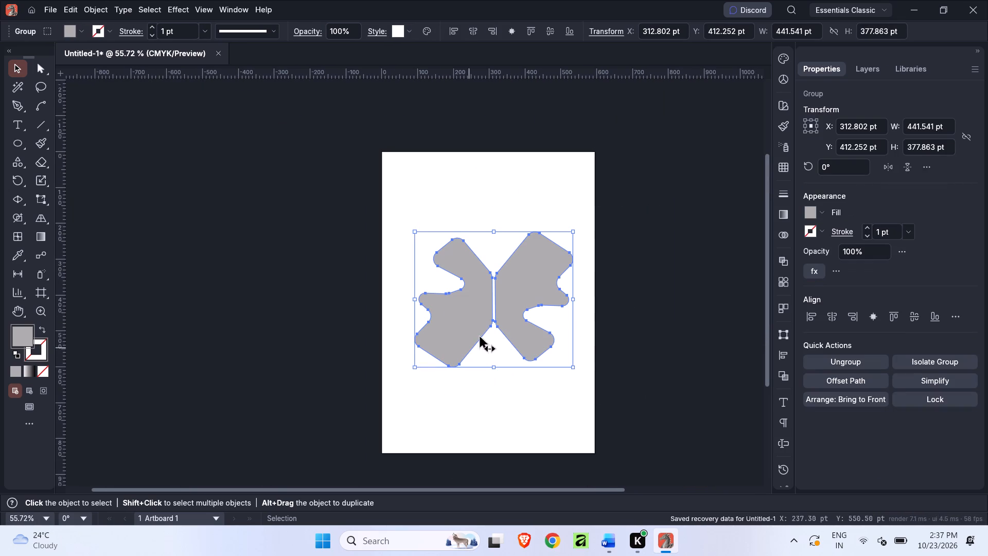
{"action": "left_click_drag", "start_coordinate": [515, 301], "coordinate": [509, 314]}
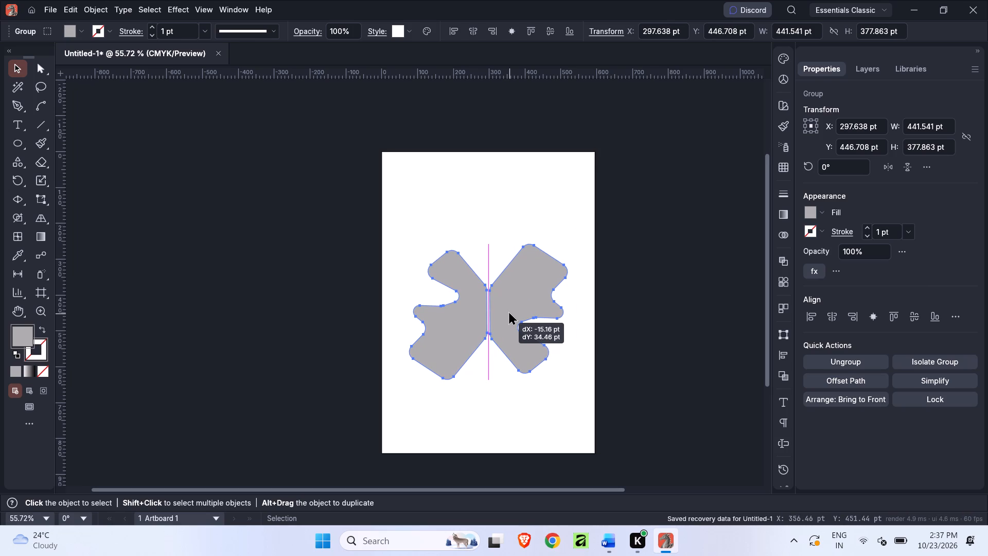
{"action": "left_click_drag", "start_coordinate": [509, 314], "coordinate": [509, 304]}
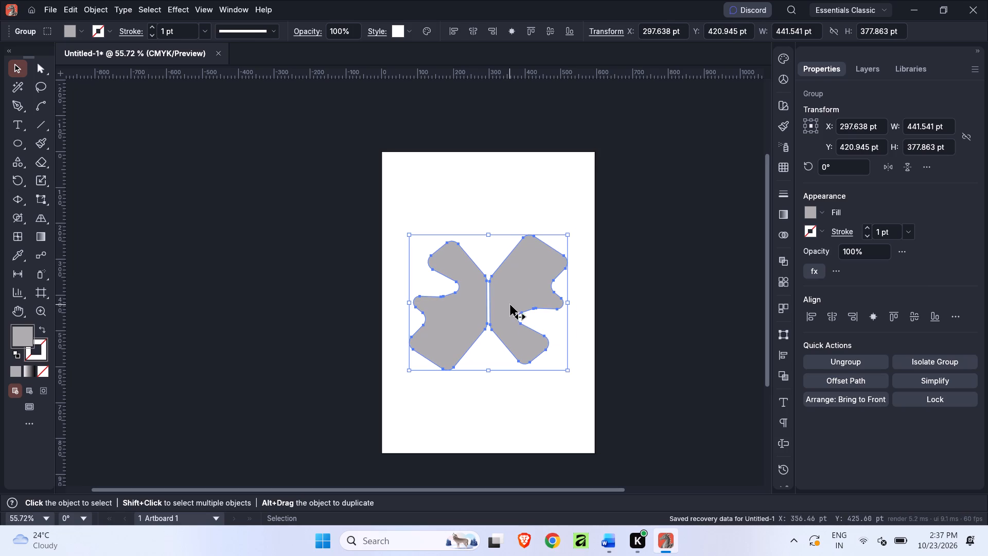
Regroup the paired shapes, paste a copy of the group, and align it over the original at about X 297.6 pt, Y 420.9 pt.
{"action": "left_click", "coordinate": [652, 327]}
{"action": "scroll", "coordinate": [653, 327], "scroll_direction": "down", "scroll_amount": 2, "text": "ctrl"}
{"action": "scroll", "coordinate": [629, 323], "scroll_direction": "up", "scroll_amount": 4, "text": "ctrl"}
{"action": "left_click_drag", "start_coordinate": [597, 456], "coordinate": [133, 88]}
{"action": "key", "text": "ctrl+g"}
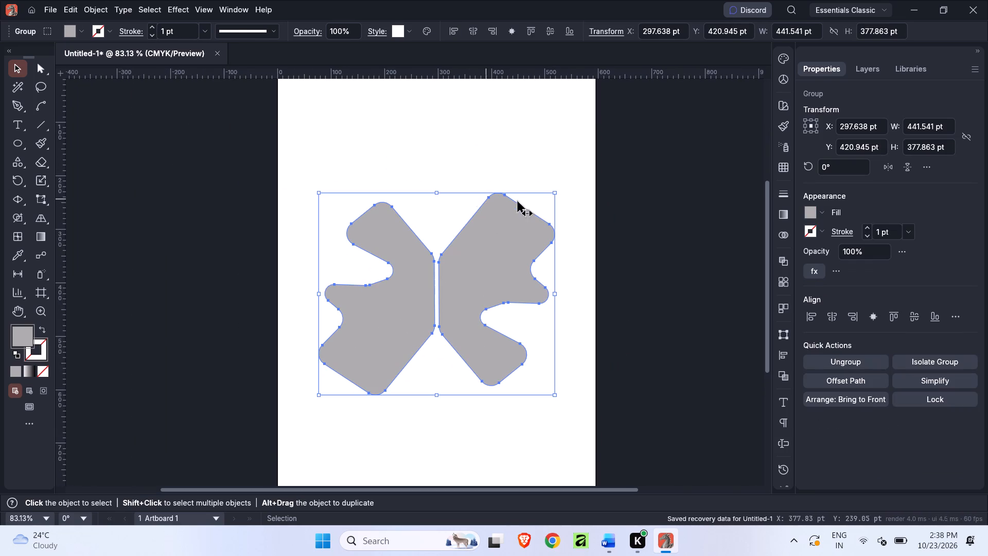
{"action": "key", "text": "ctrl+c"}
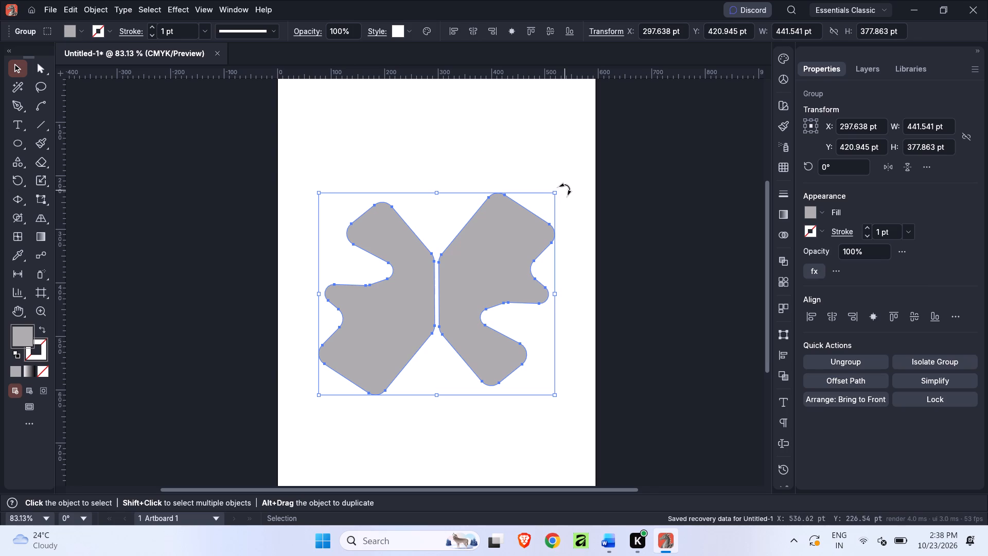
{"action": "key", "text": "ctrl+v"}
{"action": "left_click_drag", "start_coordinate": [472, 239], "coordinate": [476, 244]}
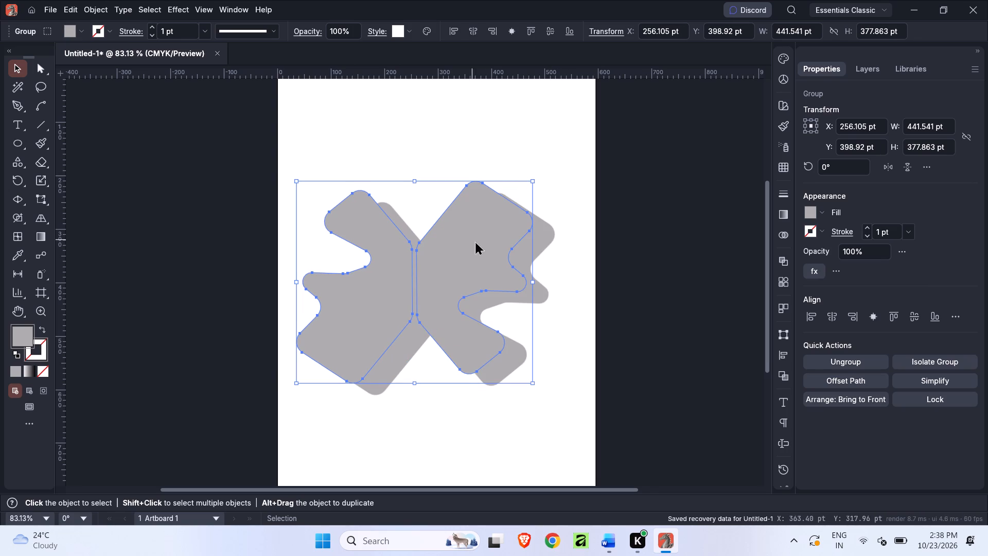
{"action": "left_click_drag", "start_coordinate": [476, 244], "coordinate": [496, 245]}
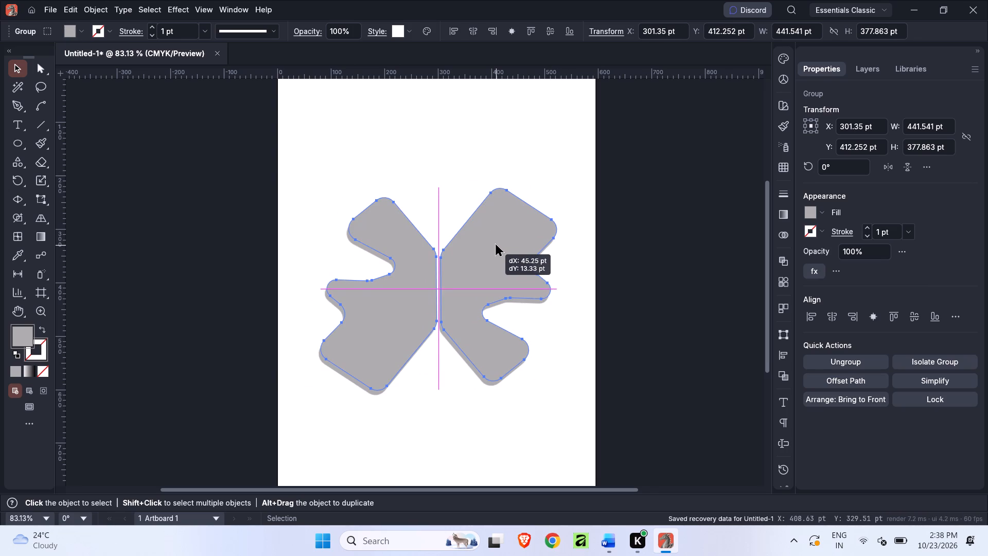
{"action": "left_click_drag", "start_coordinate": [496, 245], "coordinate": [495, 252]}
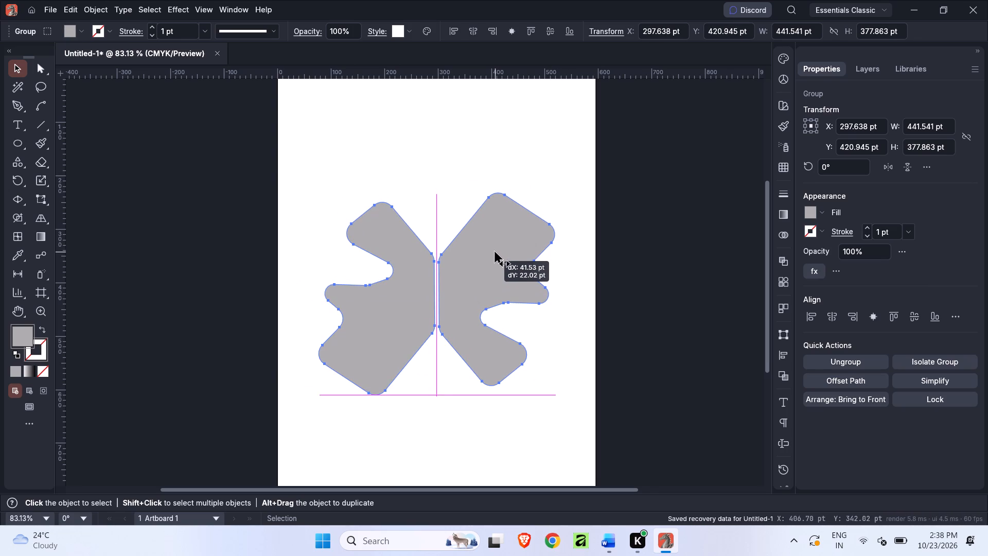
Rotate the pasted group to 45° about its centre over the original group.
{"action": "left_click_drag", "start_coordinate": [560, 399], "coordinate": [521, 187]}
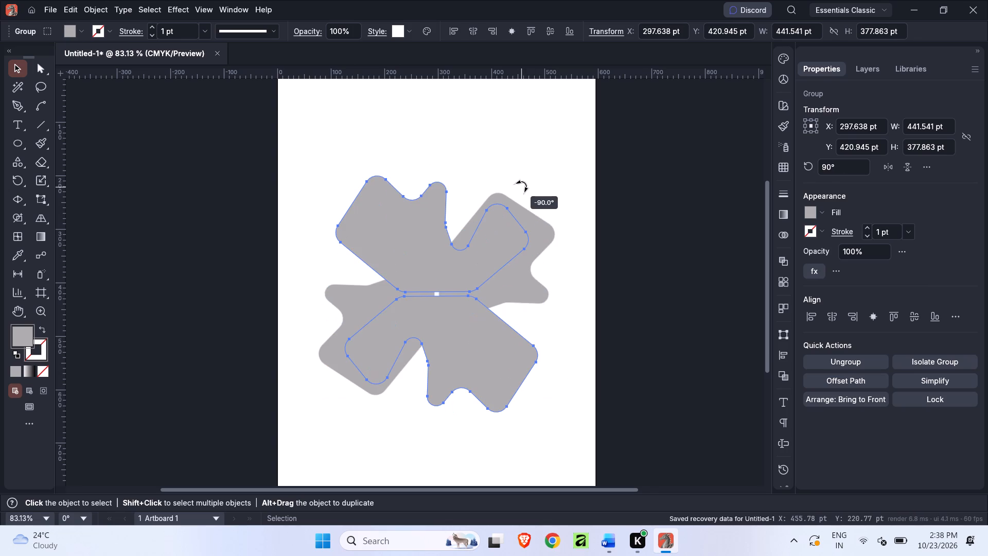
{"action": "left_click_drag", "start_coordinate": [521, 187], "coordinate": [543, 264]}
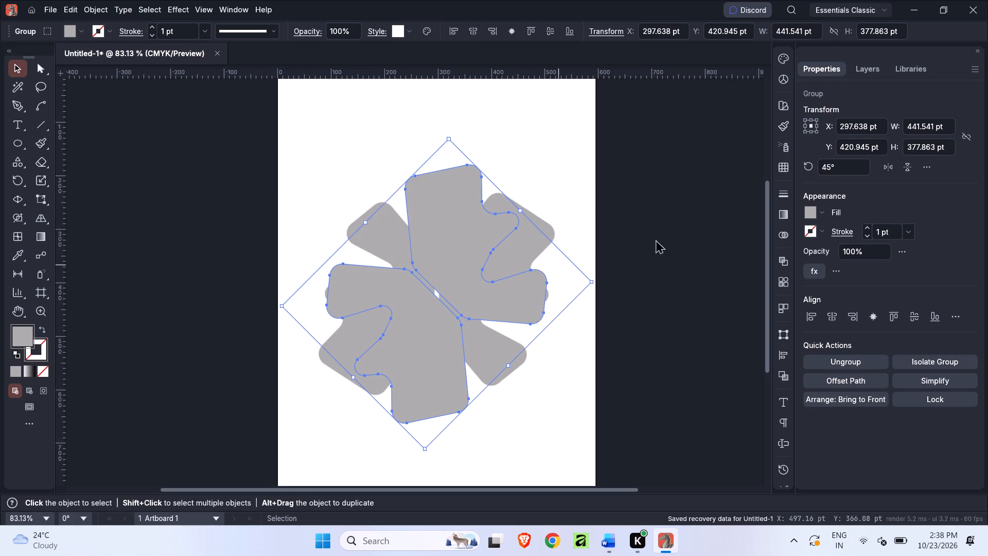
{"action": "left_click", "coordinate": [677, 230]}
Delete both groups of grey shapes, clearing the page.
{"action": "scroll", "coordinate": [682, 218], "scroll_direction": "down", "scroll_amount": 3, "text": "ctrl"}
{"action": "left_click_drag", "start_coordinate": [683, 144], "coordinate": [409, 443]}
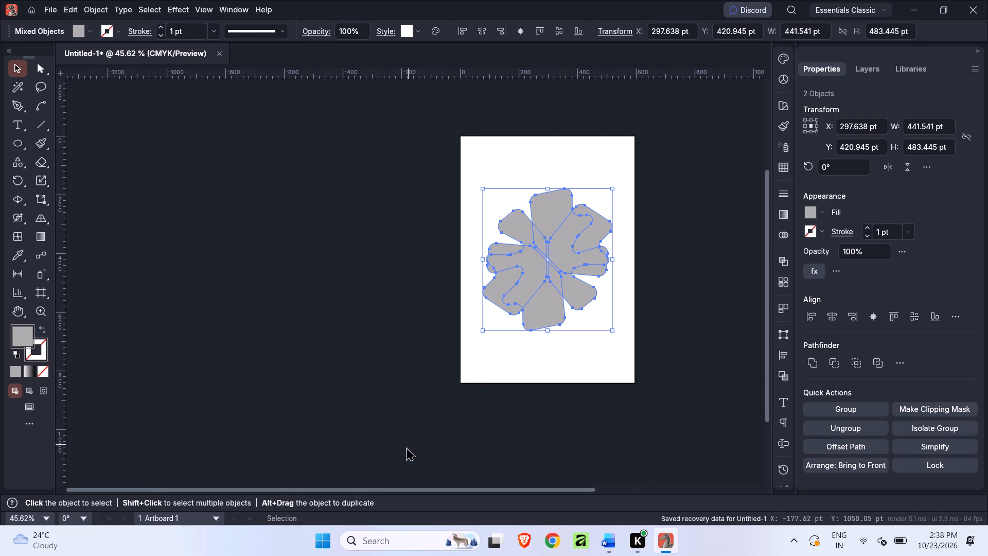
{"action": "key", "text": "Delete"}
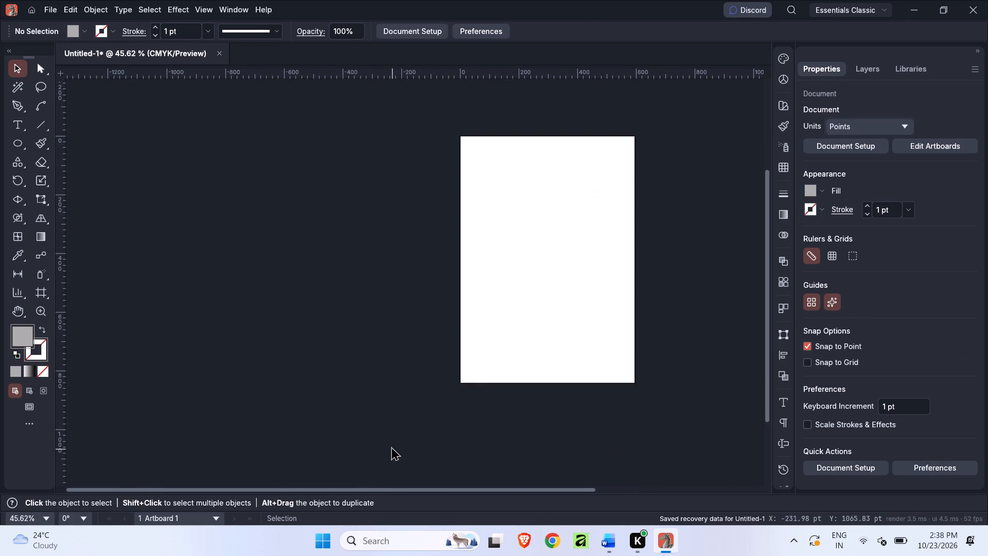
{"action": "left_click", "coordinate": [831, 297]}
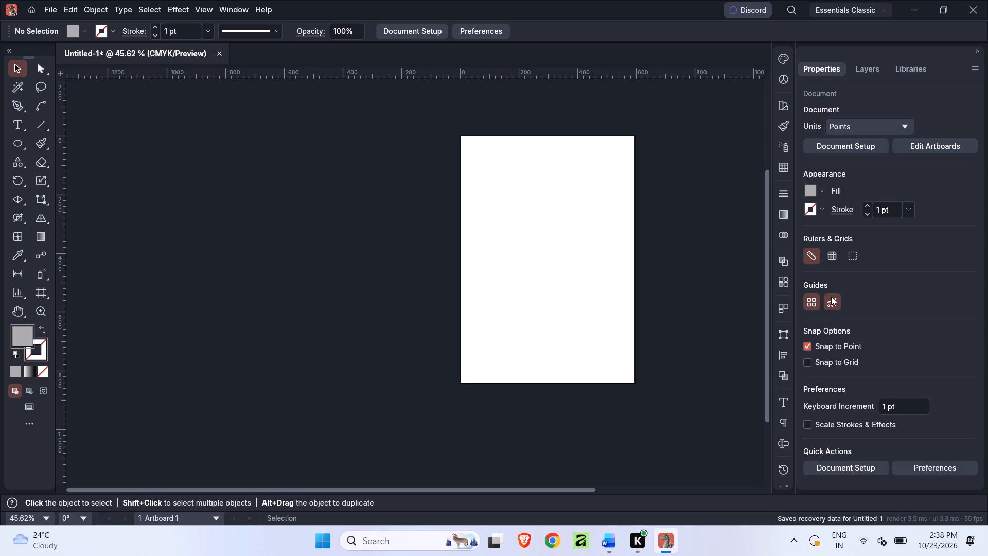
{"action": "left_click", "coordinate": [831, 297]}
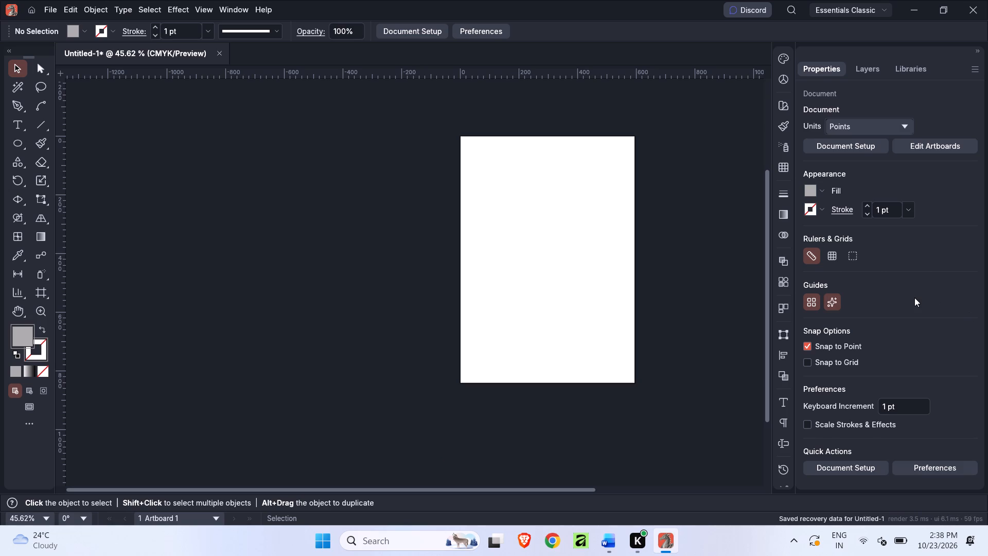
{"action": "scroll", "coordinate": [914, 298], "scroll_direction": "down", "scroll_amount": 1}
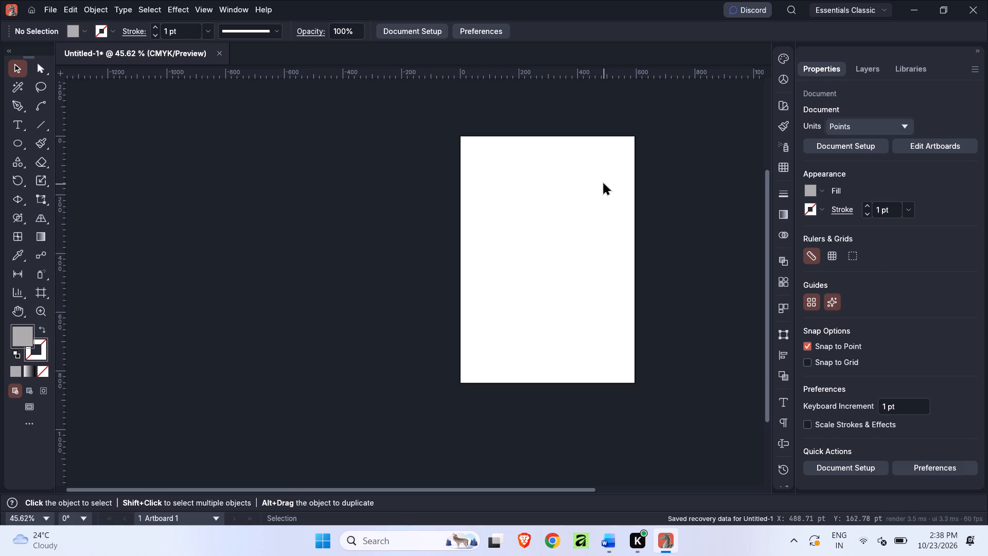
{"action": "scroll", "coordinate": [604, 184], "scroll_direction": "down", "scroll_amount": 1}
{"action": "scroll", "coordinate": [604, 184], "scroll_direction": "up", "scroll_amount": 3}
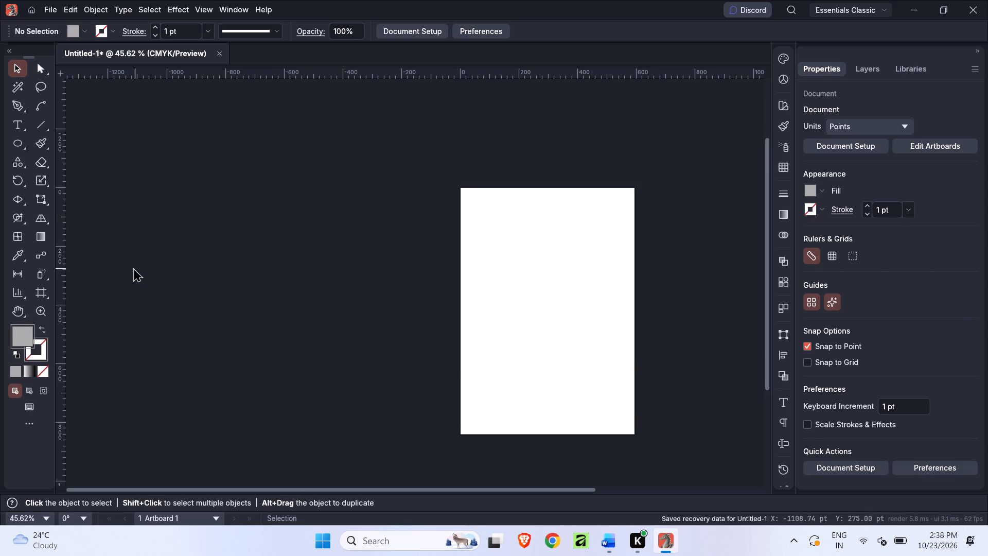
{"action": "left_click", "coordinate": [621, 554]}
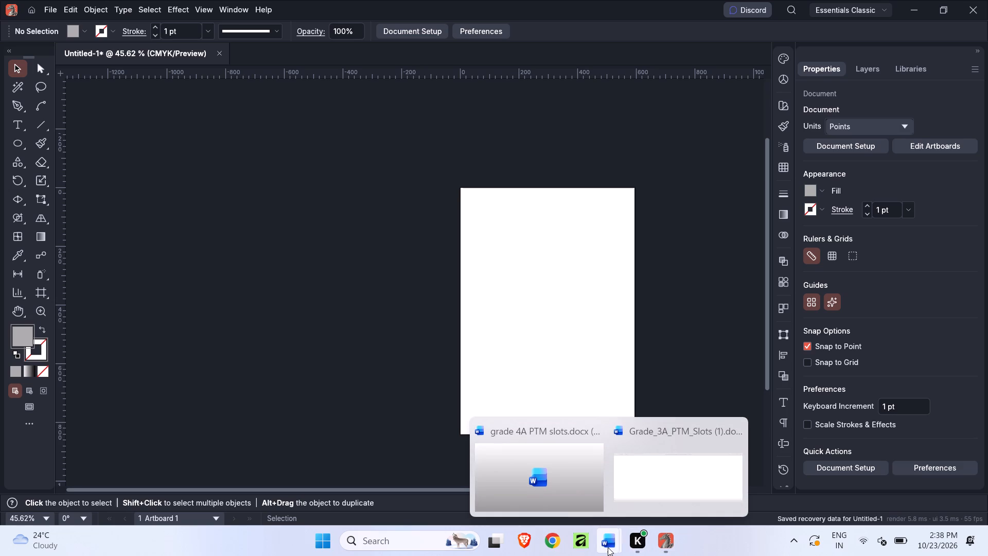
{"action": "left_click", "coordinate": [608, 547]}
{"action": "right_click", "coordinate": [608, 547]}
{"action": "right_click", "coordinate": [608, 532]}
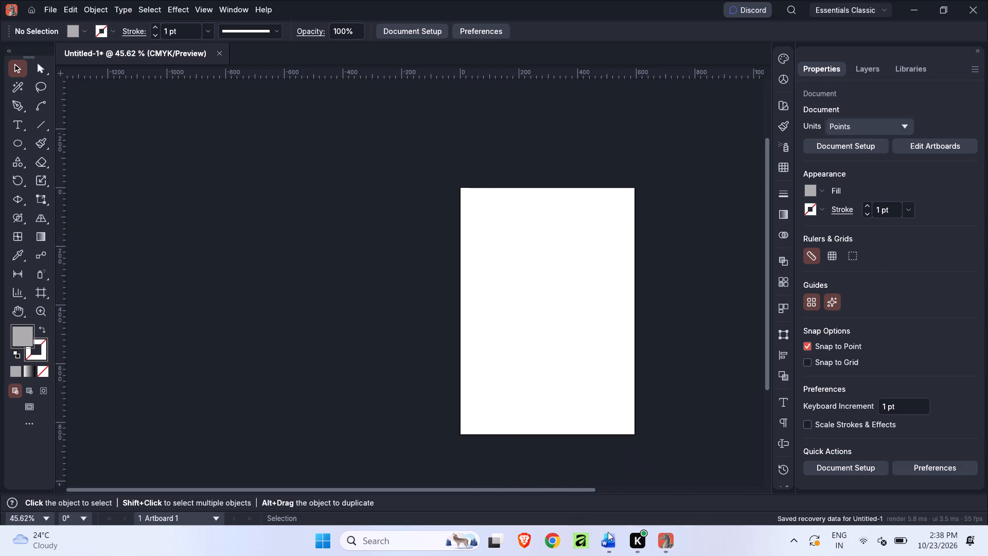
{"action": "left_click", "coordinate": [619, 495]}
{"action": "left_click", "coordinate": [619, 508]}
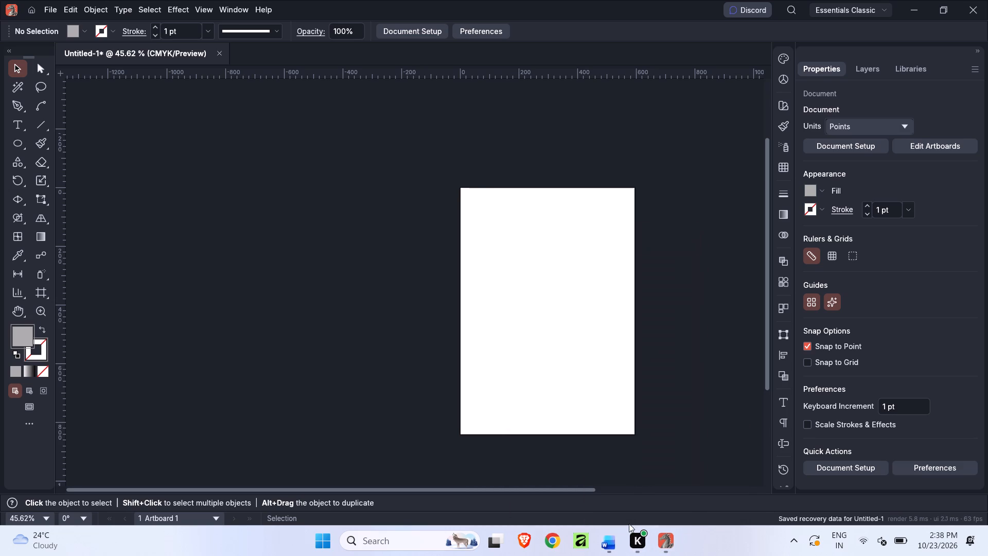